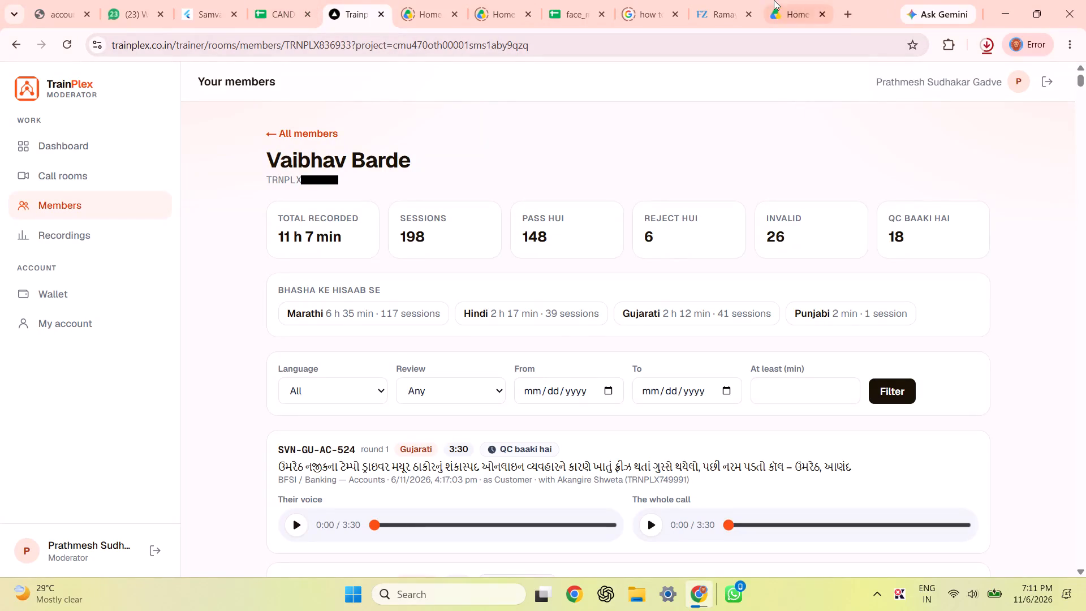
Upload the CANDIADTE SHEET (1) (1) file from Downloads to Google Drive.
{"action": "left_click", "coordinate": [852, 15]}
{"action": "left_click", "coordinate": [725, 12]}
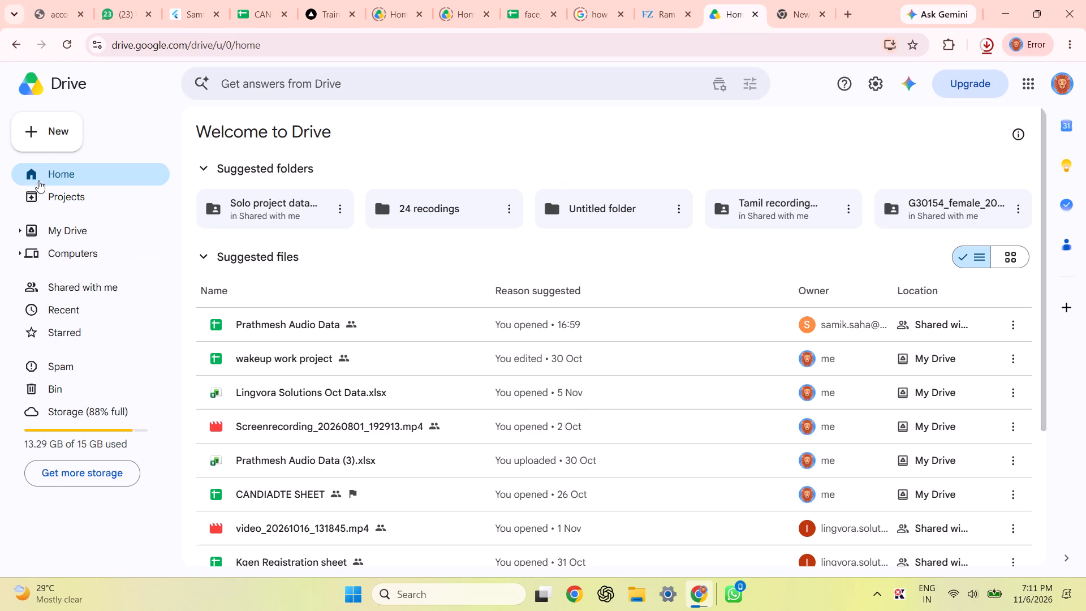
{"action": "left_click", "coordinate": [38, 140]}
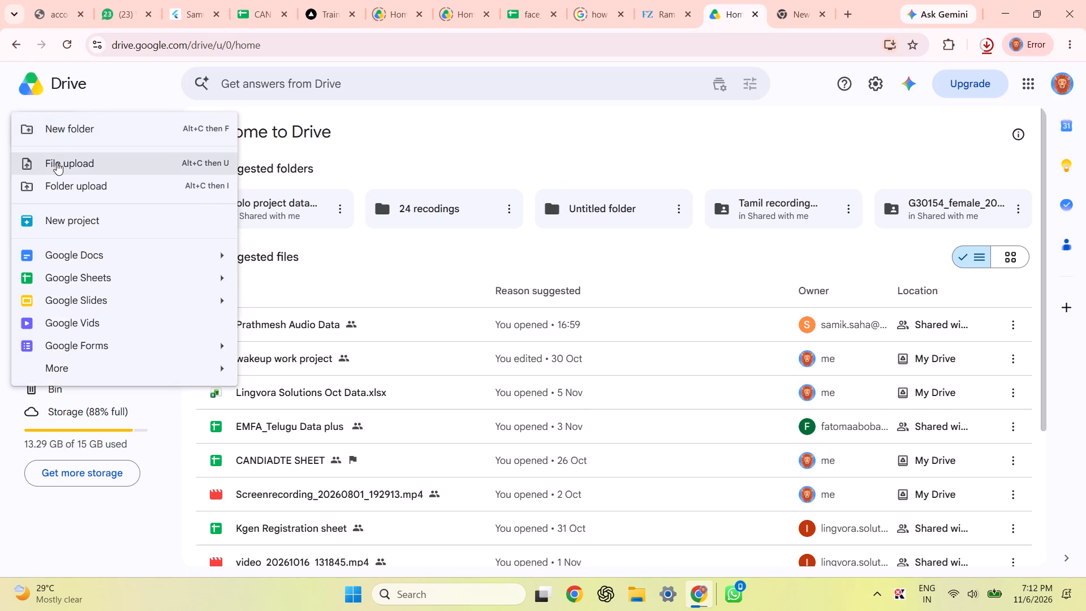
{"action": "left_click", "coordinate": [52, 162]}
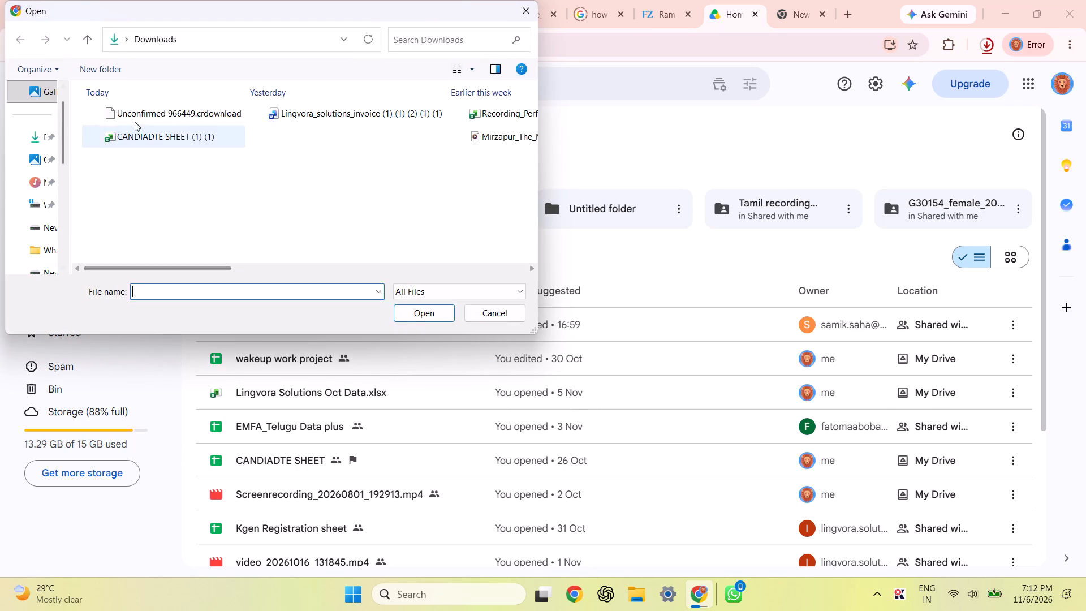
{"action": "left_click", "coordinate": [149, 141]}
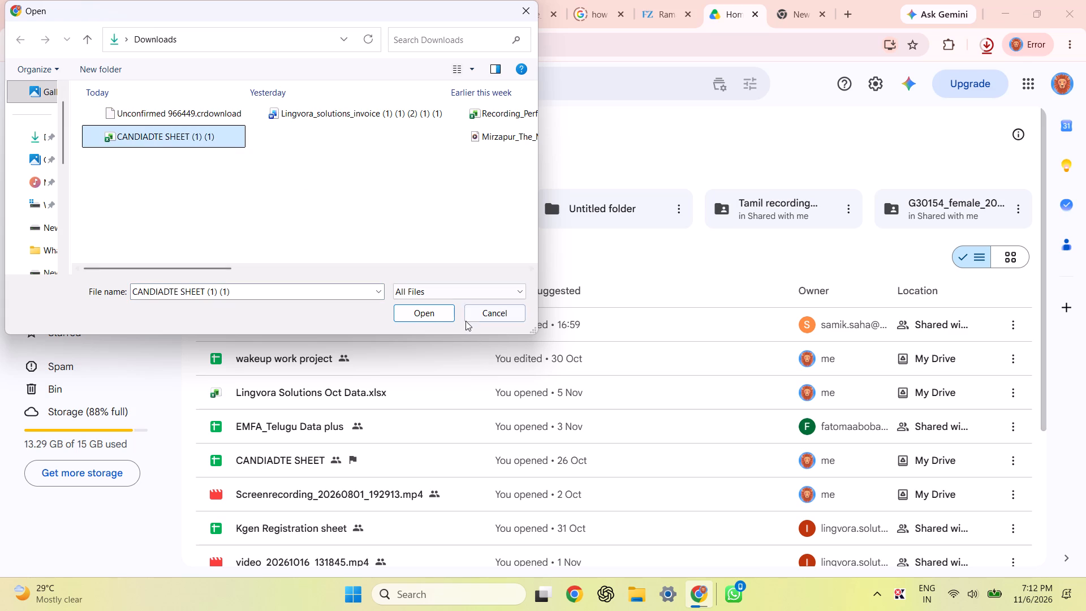
{"action": "left_click", "coordinate": [437, 311]}
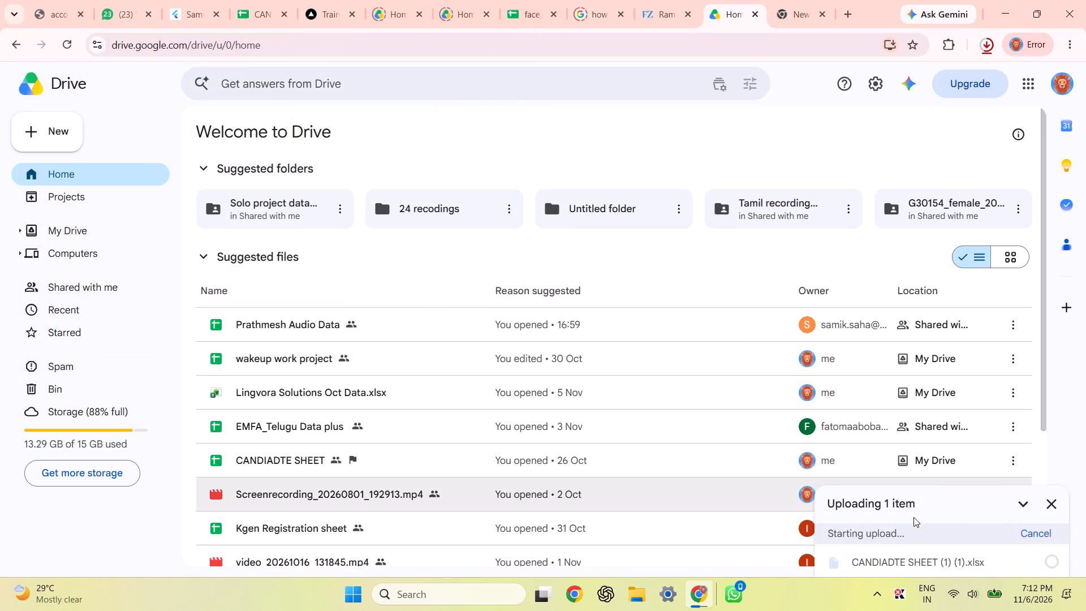
Open the newly uploaded CANDIADTE SHEET (1) (1) spreadsheet from the Drive upload list.
{"action": "left_click", "coordinate": [902, 558]}
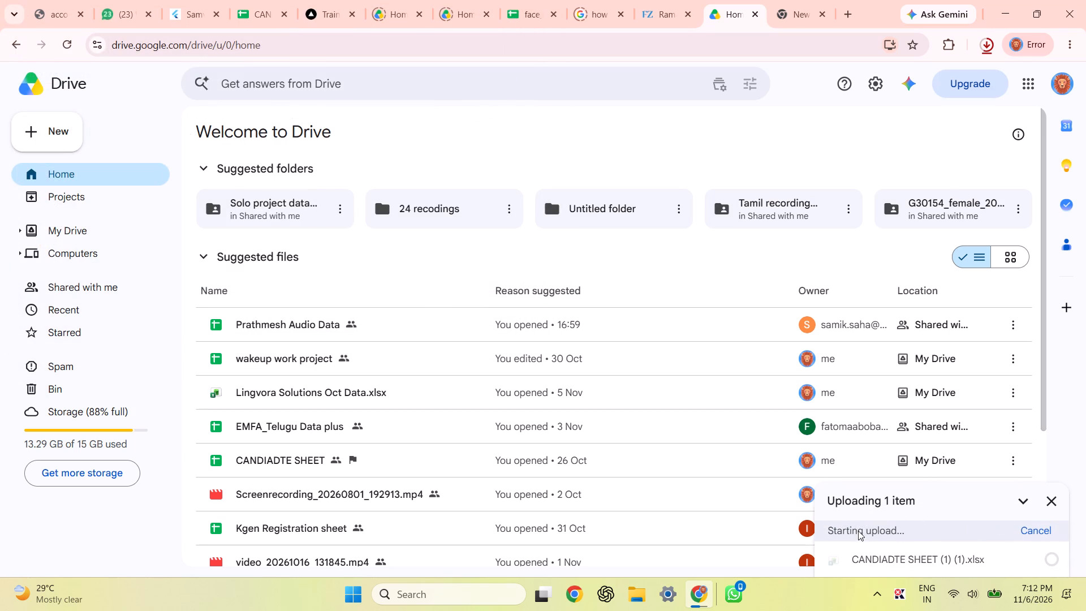
{"action": "left_click", "coordinate": [858, 530]}
{"action": "left_click", "coordinate": [882, 561]}
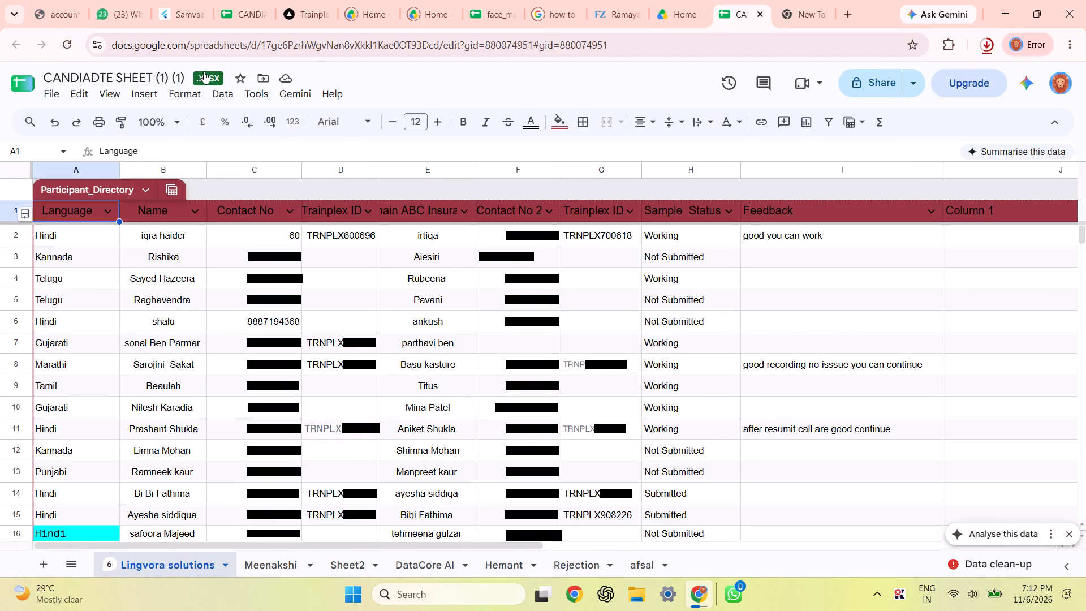
Rename the spreadsheet as SAMVAAD MEDICAL DOMAIN.
{"action": "left_click_drag", "start_coordinate": [185, 76], "coordinate": [47, 104]}
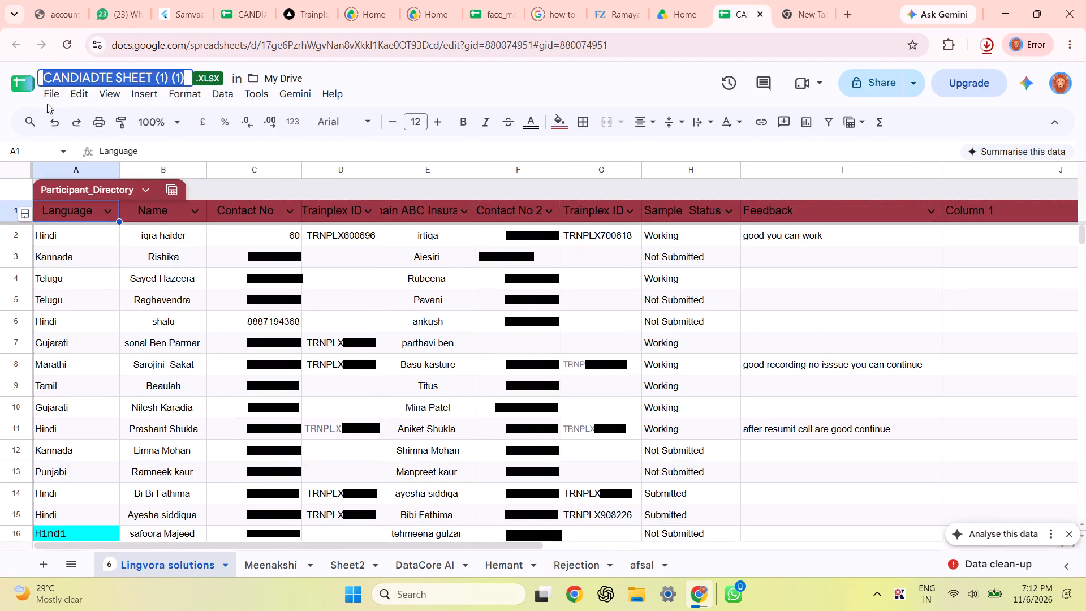
{"action": "left_click_drag", "start_coordinate": [47, 104], "coordinate": [49, 99]}
{"action": "key", "text": "BackSpace"}
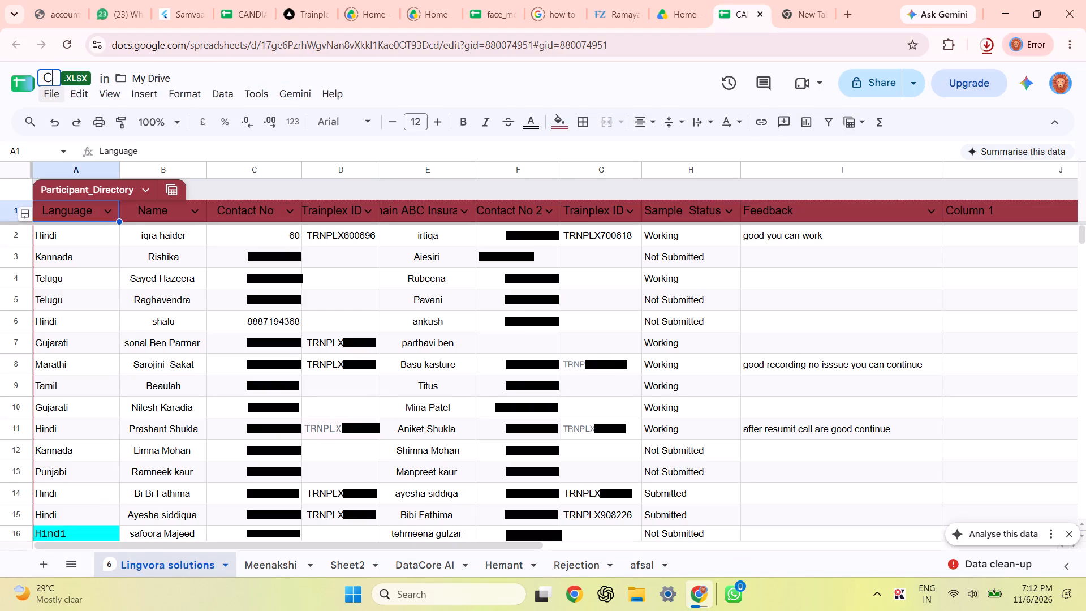
{"action": "key", "text": "BackSpace"}
{"action": "key", "text": "c"}
{"action": "key", "text": "BackSpace"}
{"action": "key", "text": "m"}
{"action": "key", "text": "BackSpace"}
{"action": "type", "text": "SMVA"}
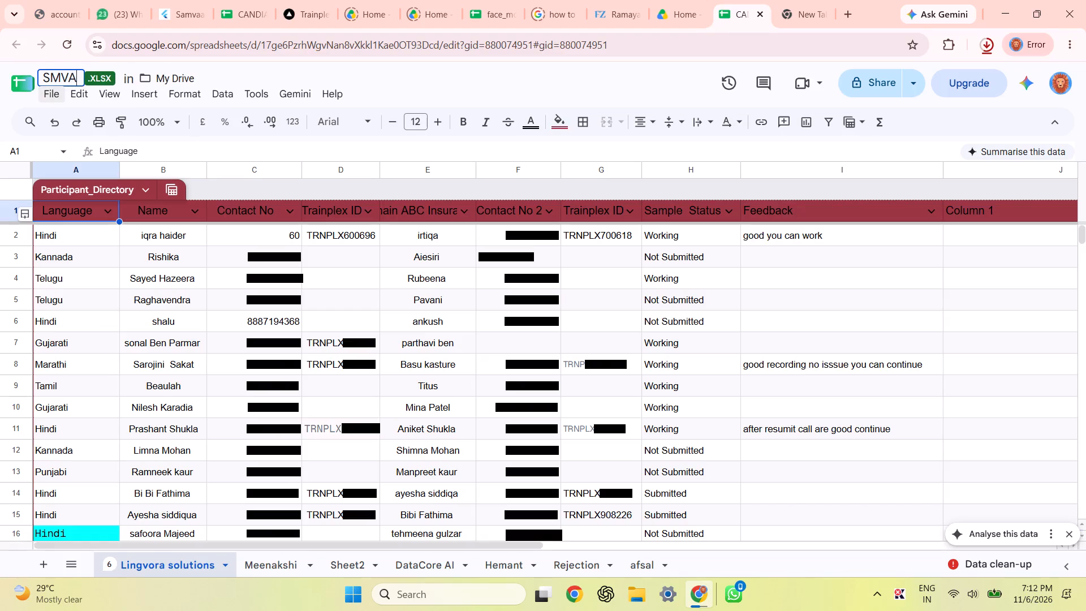
{"action": "type", "text": "D"}
{"action": "key", "text": "space"}
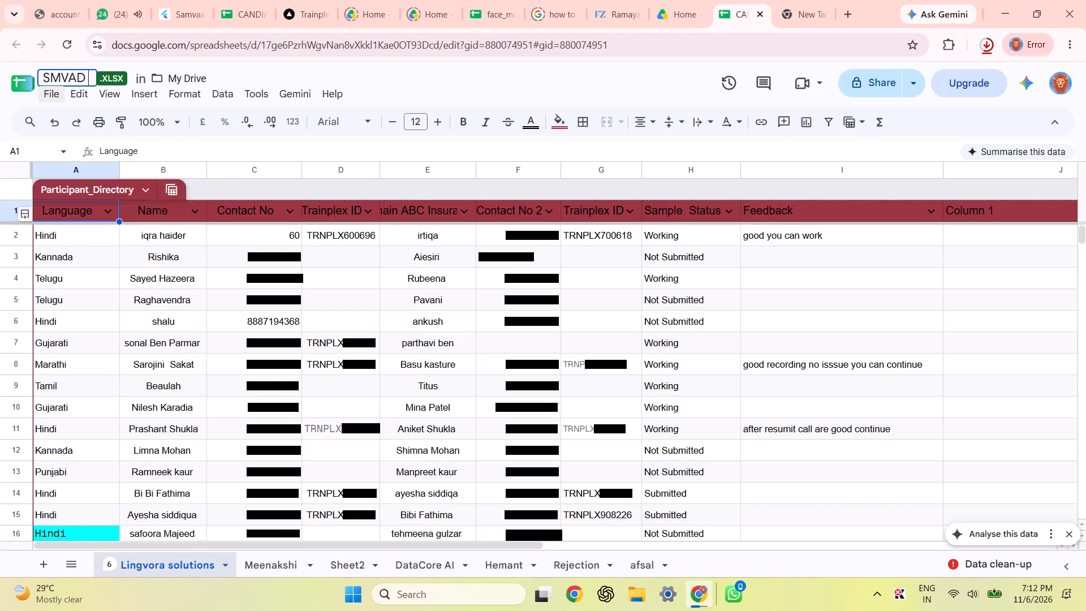
{"action": "key", "text": "BackSpace"}
{"action": "key", "text": "BackSpace"}
{"action": "key", "text": "BackSpace"}
{"action": "key", "text": "BackSpace"}
{"action": "key", "text": "BackSpace"}
{"action": "type", "text": "AMB"}
{"action": "key", "text": "BackSpace"}
{"action": "type", "text": "VAAD MEDICAL"}
{"action": "key", "text": "space"}
{"action": "type", "text": "DOMAIN"}
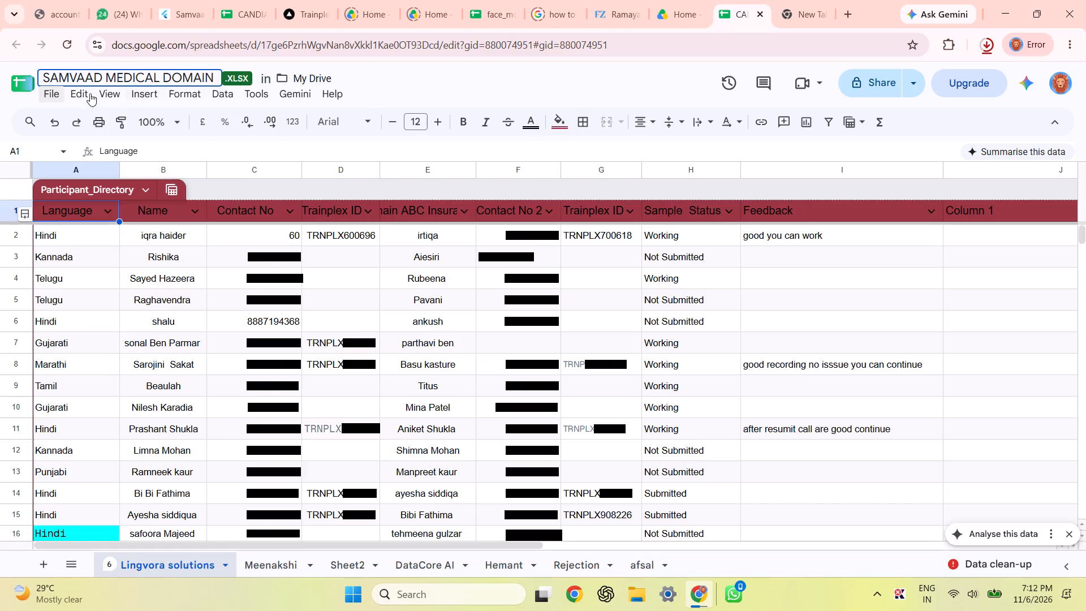
{"action": "left_click", "coordinate": [402, 68]}
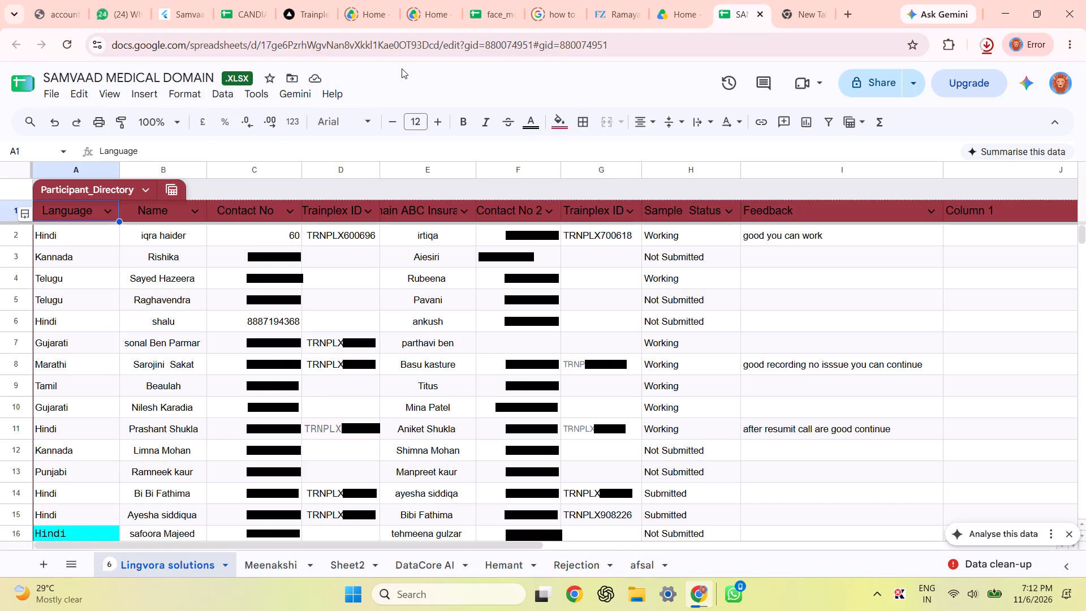
Delete rows 2 to 261 below the header of the Participant_Directory table on the Lingvora solutions sheet.
{"action": "scroll", "coordinate": [366, 345], "scroll_direction": "down", "scroll_amount": 1}
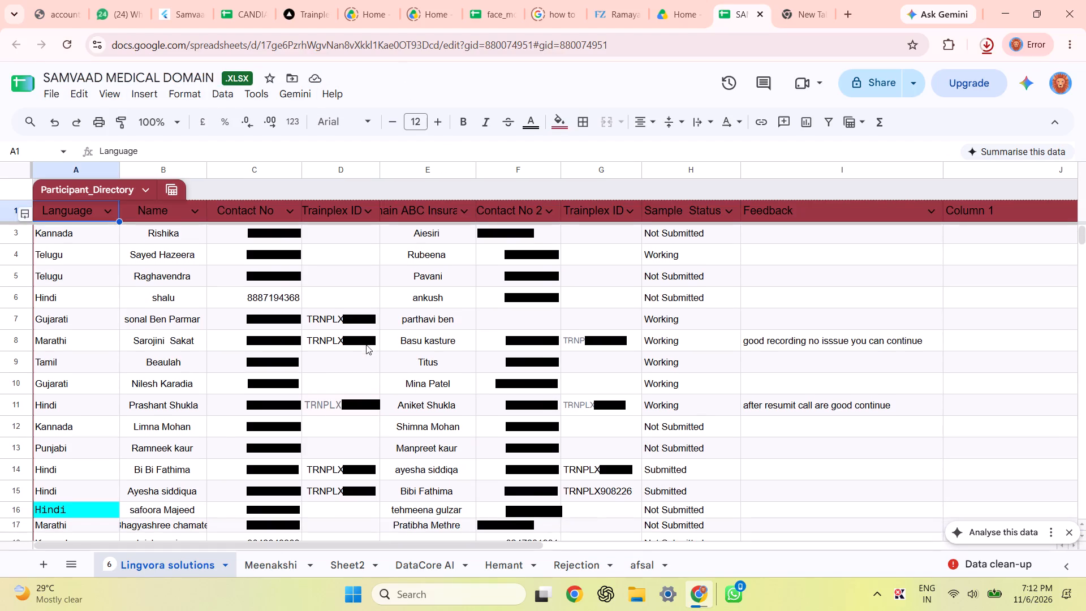
{"action": "scroll", "coordinate": [77, 458], "scroll_direction": "up", "scroll_amount": 4}
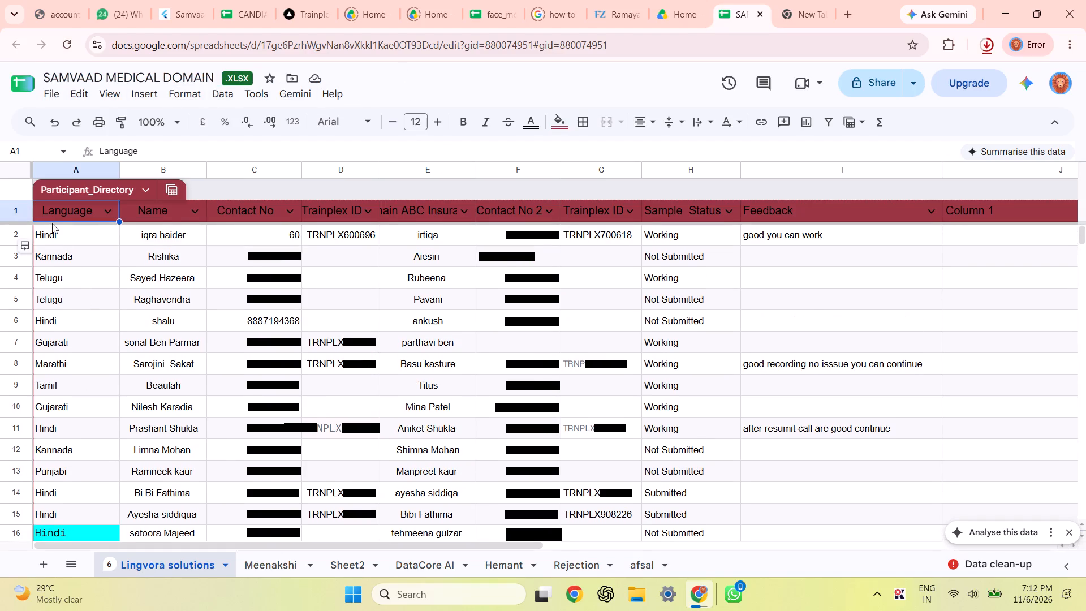
{"action": "left_click_drag", "start_coordinate": [11, 235], "coordinate": [15, 263]}
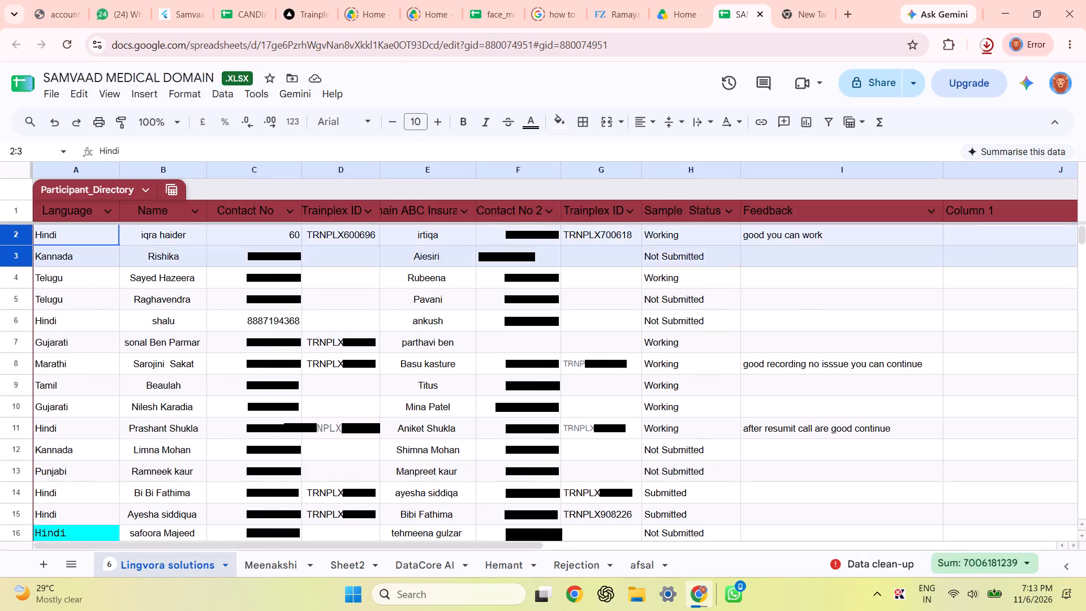
{"action": "left_click_drag", "start_coordinate": [15, 263], "coordinate": [42, 610]}
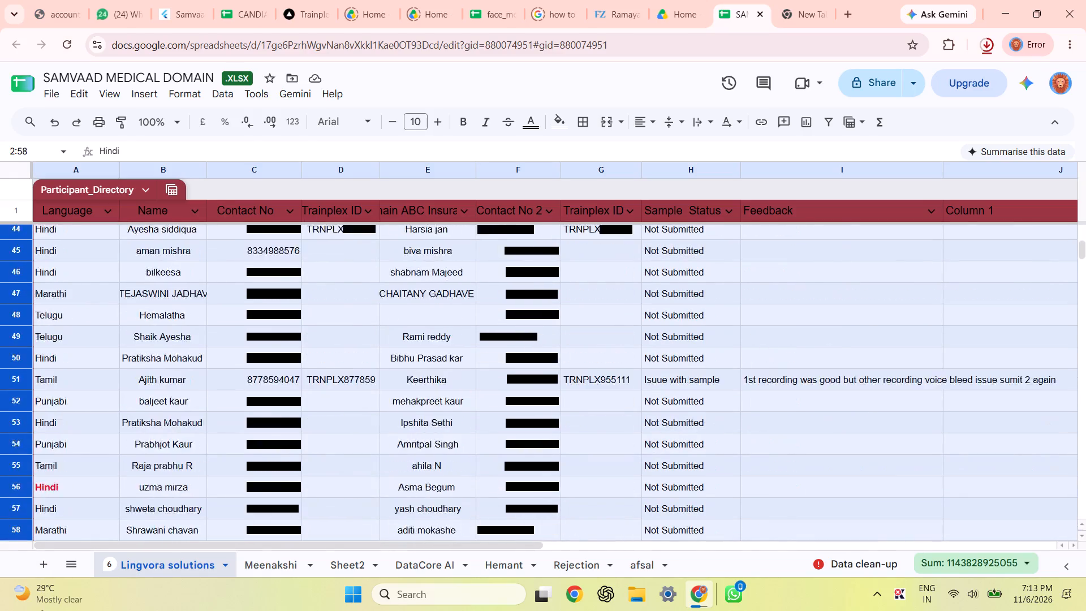
{"action": "left_click_drag", "start_coordinate": [42, 610], "coordinate": [41, 610]}
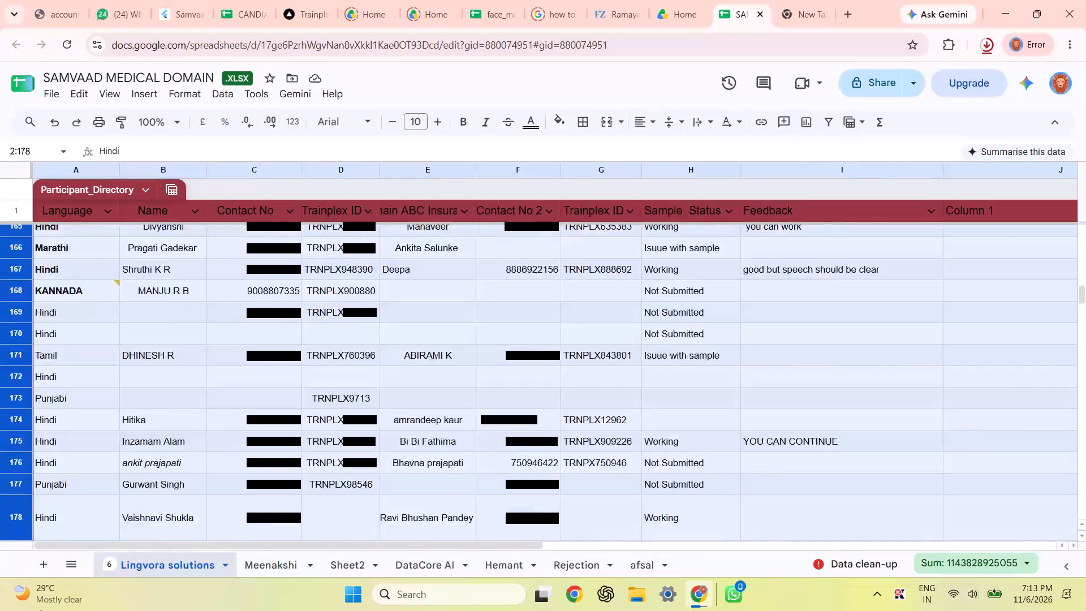
{"action": "left_click_drag", "start_coordinate": [41, 610], "coordinate": [13, 312]}
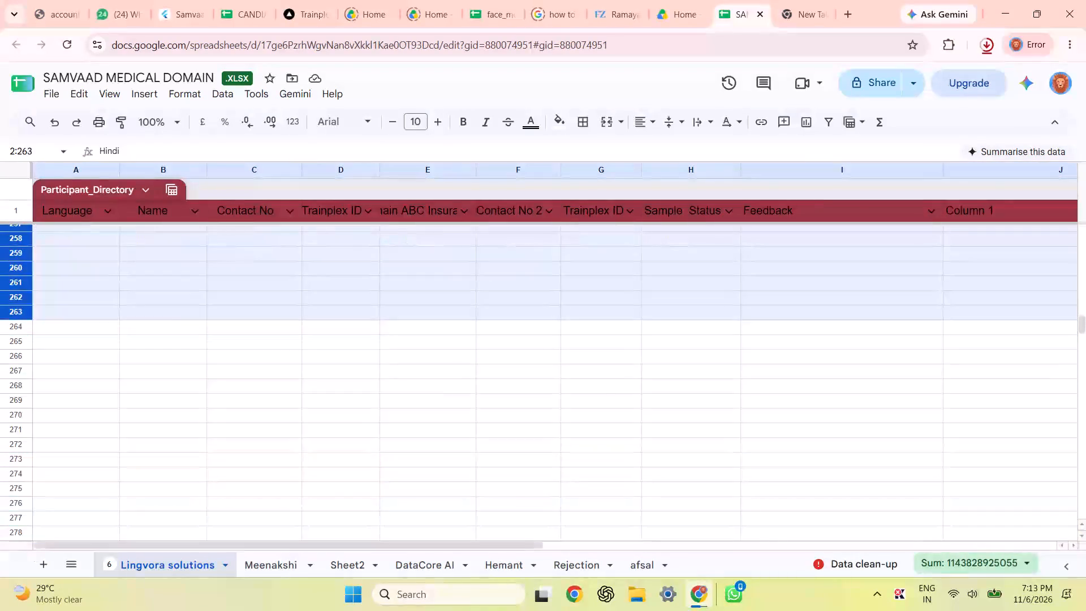
{"action": "left_click_drag", "start_coordinate": [13, 312], "coordinate": [9, 277]}
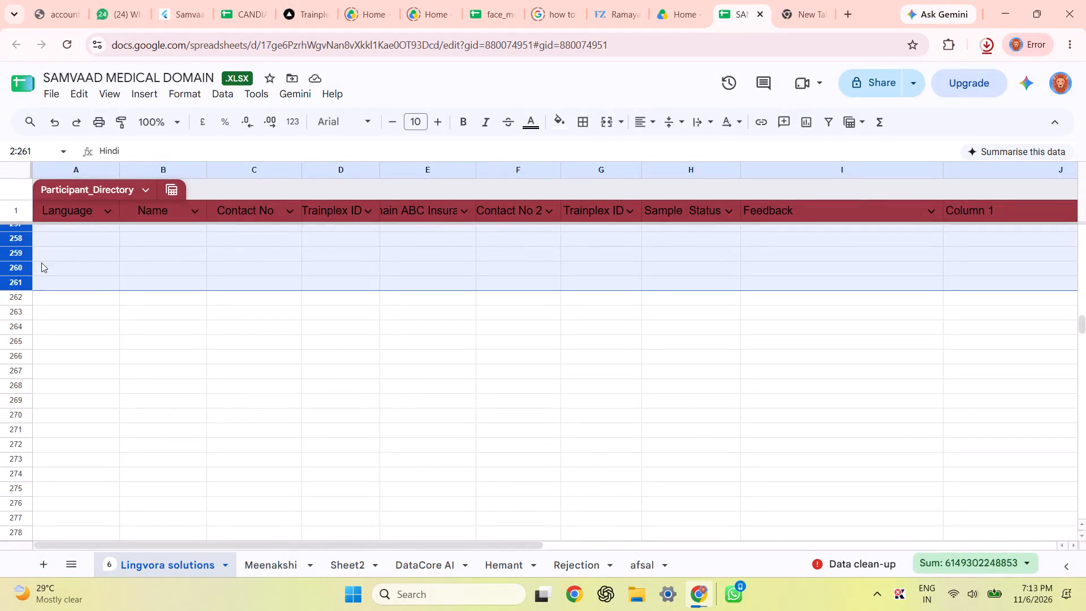
{"action": "right_click", "coordinate": [131, 265]}
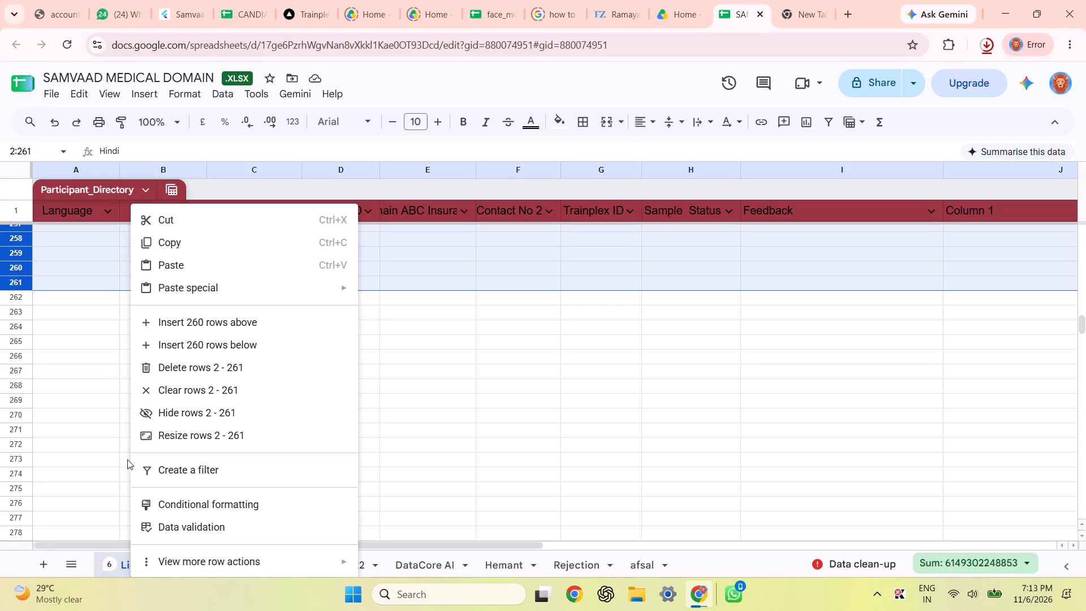
{"action": "left_click", "coordinate": [174, 371]}
{"action": "scroll", "coordinate": [174, 371], "scroll_direction": "up", "scroll_amount": 9}
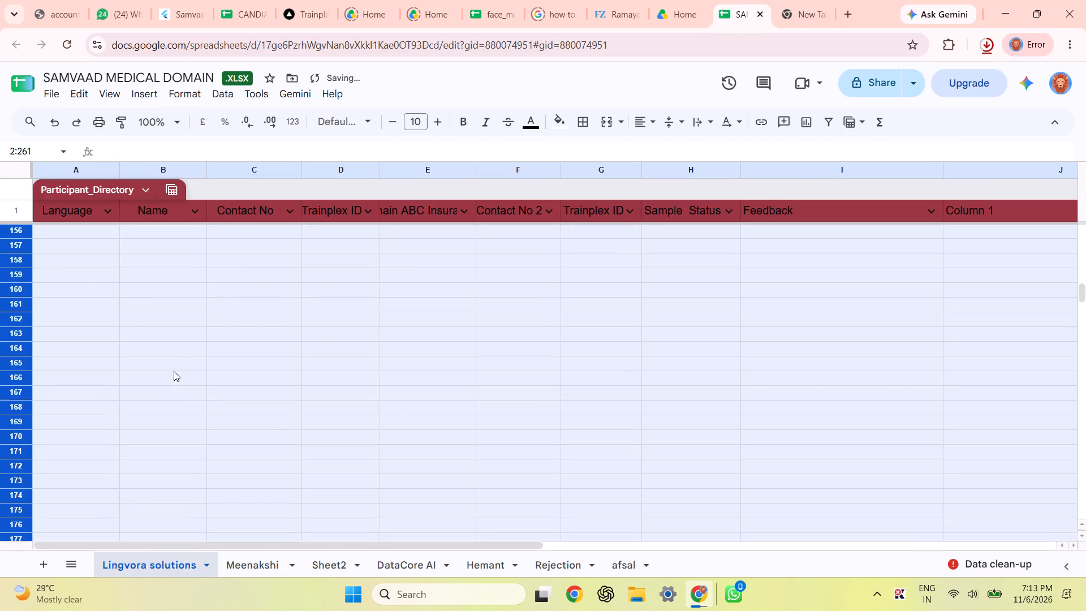
{"action": "scroll", "coordinate": [174, 371], "scroll_direction": "up", "scroll_amount": 15}
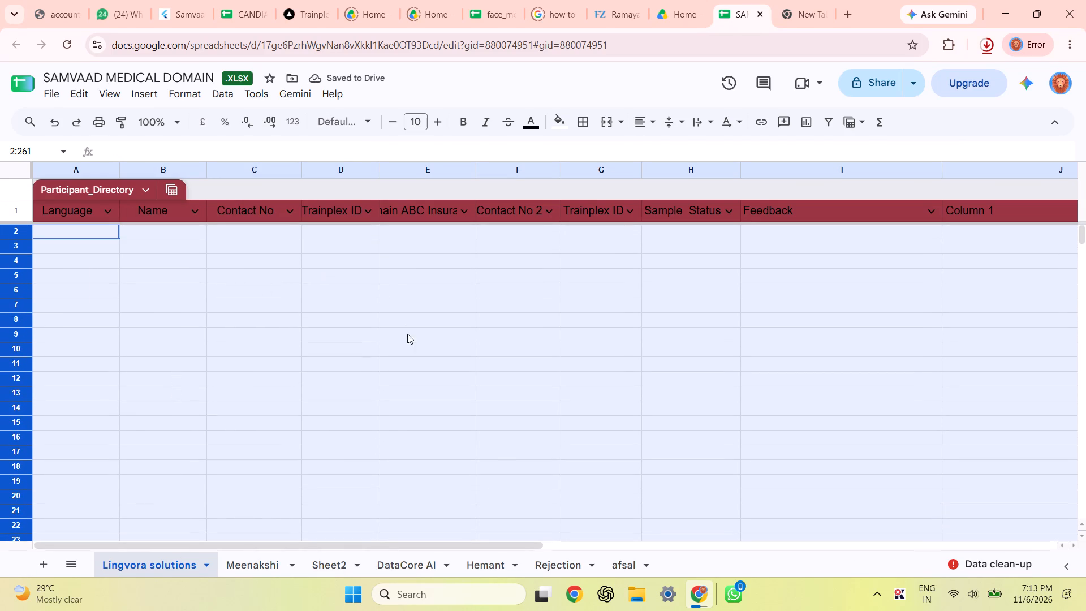
{"action": "left_click", "coordinate": [407, 340]}
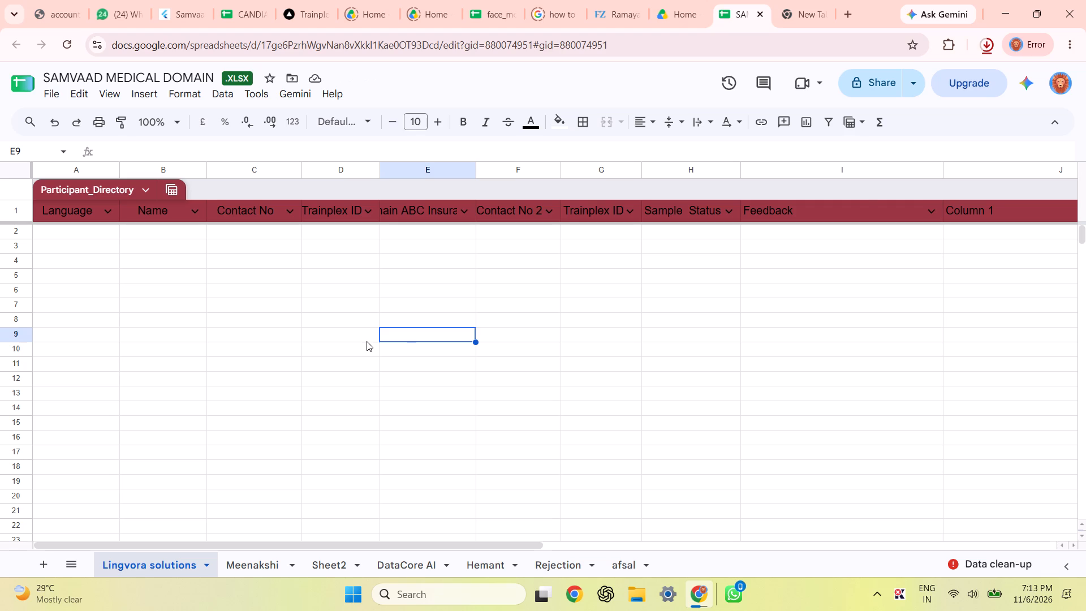
Delete the five generic columns after Feedback, from Column 1 in column J to the table's last column.
{"action": "scroll", "coordinate": [367, 341], "scroll_direction": "left", "scroll_amount": 7}
{"action": "scroll", "coordinate": [367, 341], "scroll_direction": "right", "scroll_amount": 1}
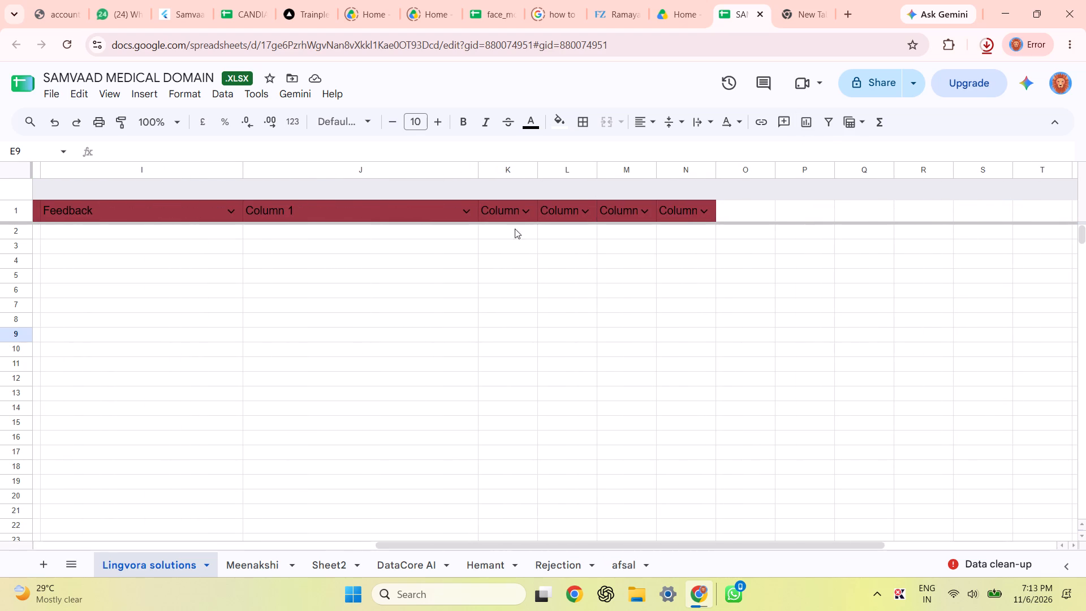
{"action": "scroll", "coordinate": [348, 222], "scroll_direction": "right", "scroll_amount": 2}
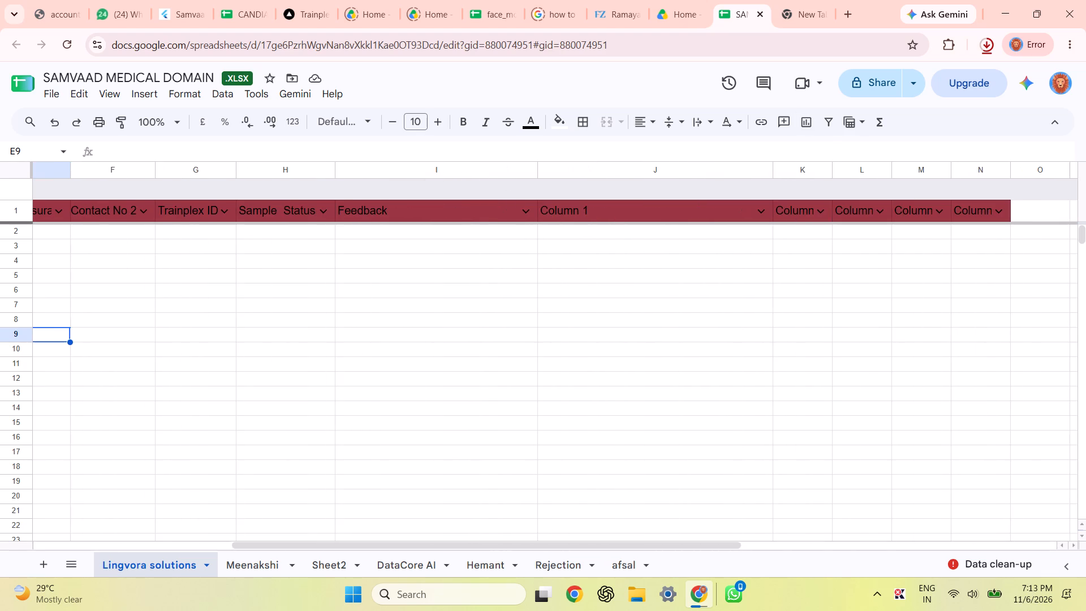
{"action": "scroll", "coordinate": [348, 222], "scroll_direction": "right", "scroll_amount": 1}
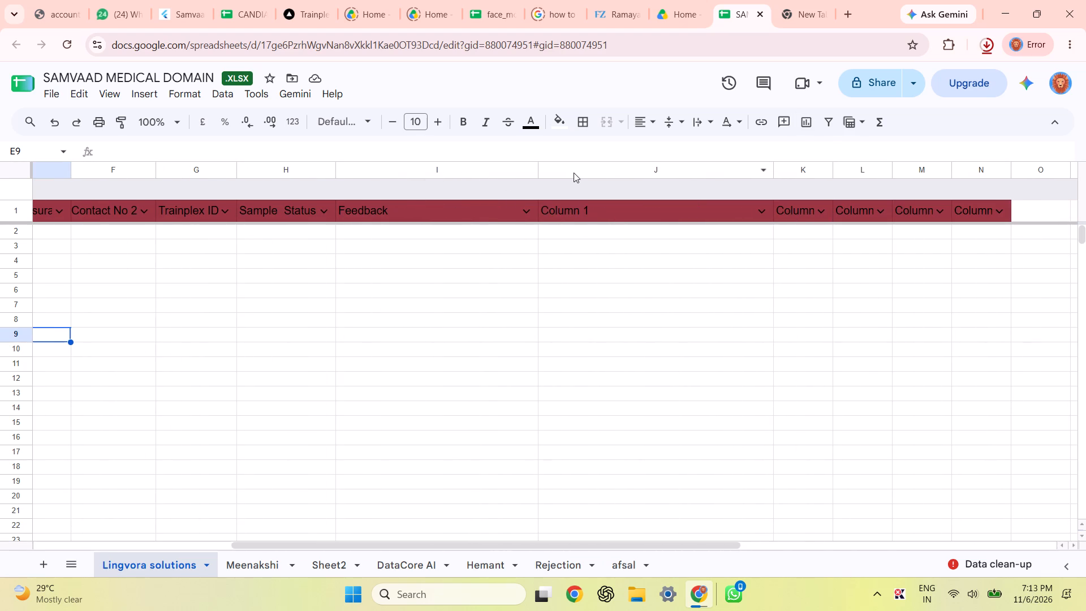
{"action": "right_click", "coordinate": [574, 173]}
{"action": "left_click", "coordinate": [617, 281]}
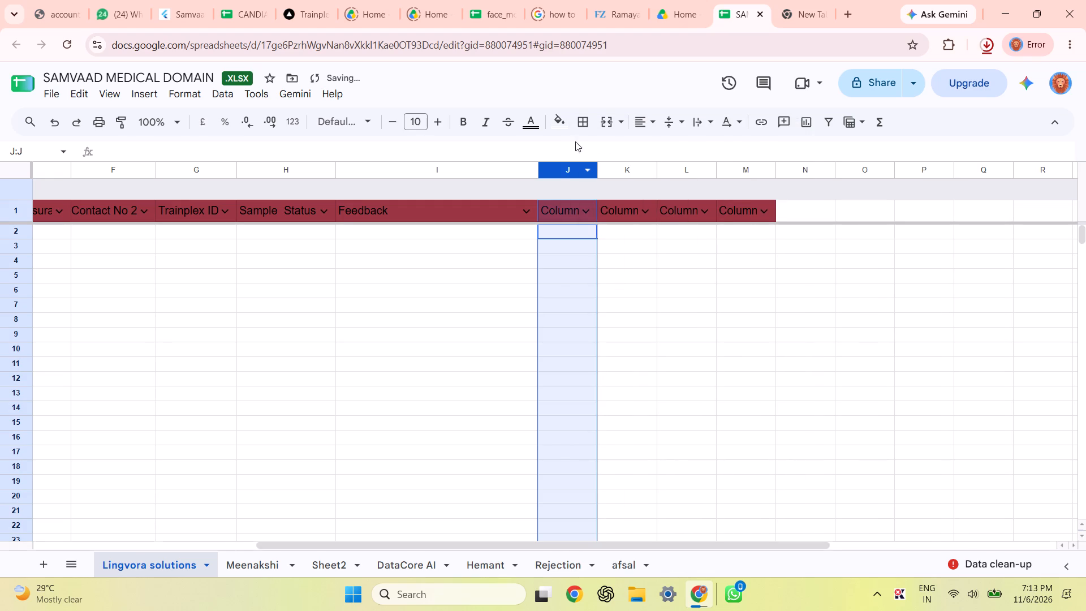
{"action": "right_click", "coordinate": [562, 173]}
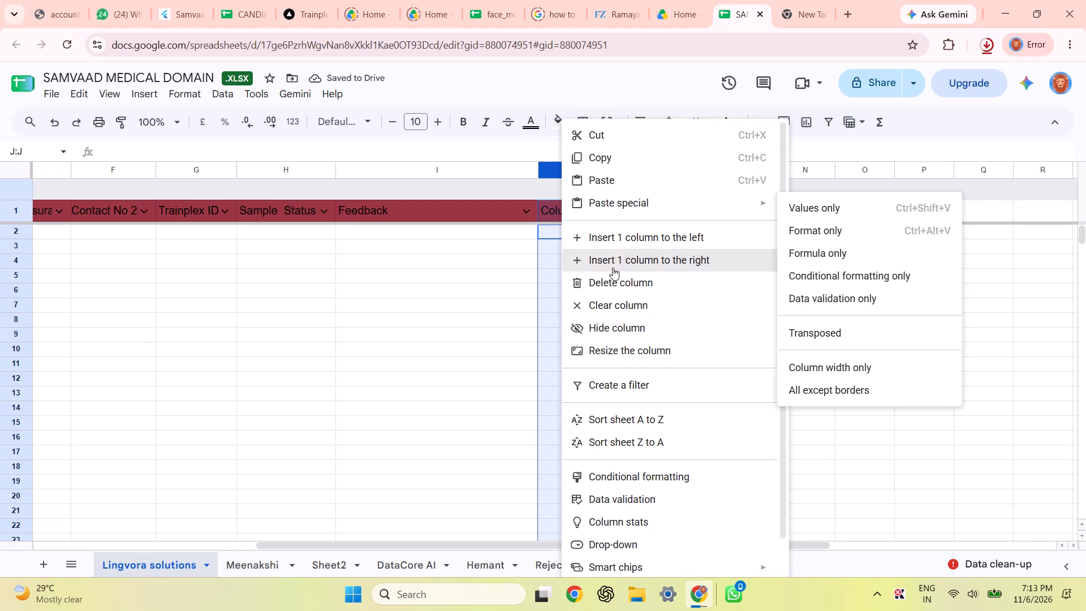
{"action": "left_click", "coordinate": [605, 285]}
{"action": "right_click", "coordinate": [563, 170]}
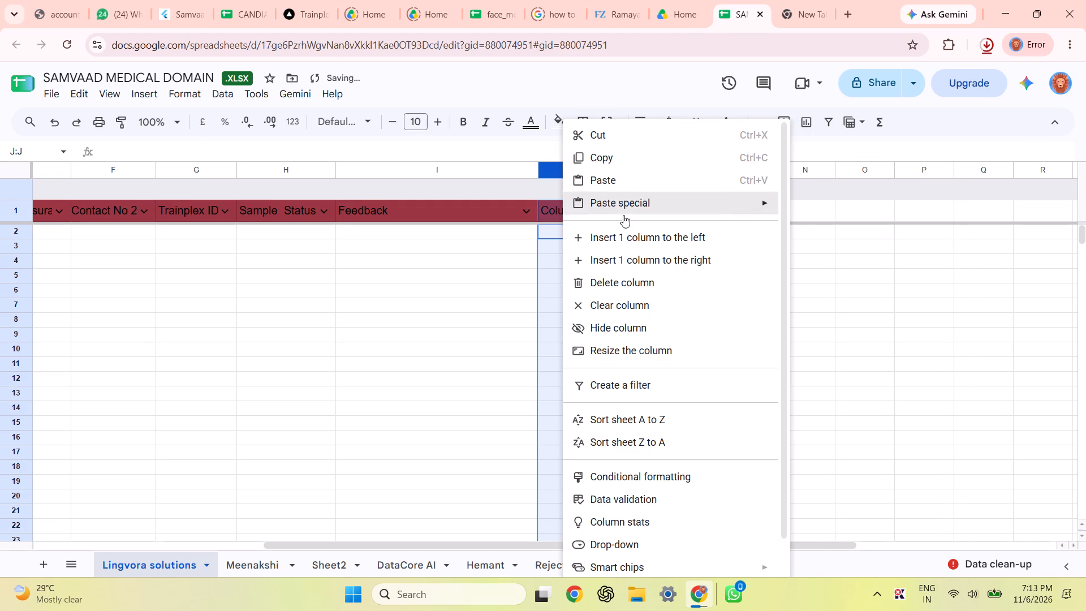
{"action": "left_click", "coordinate": [619, 290]}
{"action": "right_click", "coordinate": [568, 166]}
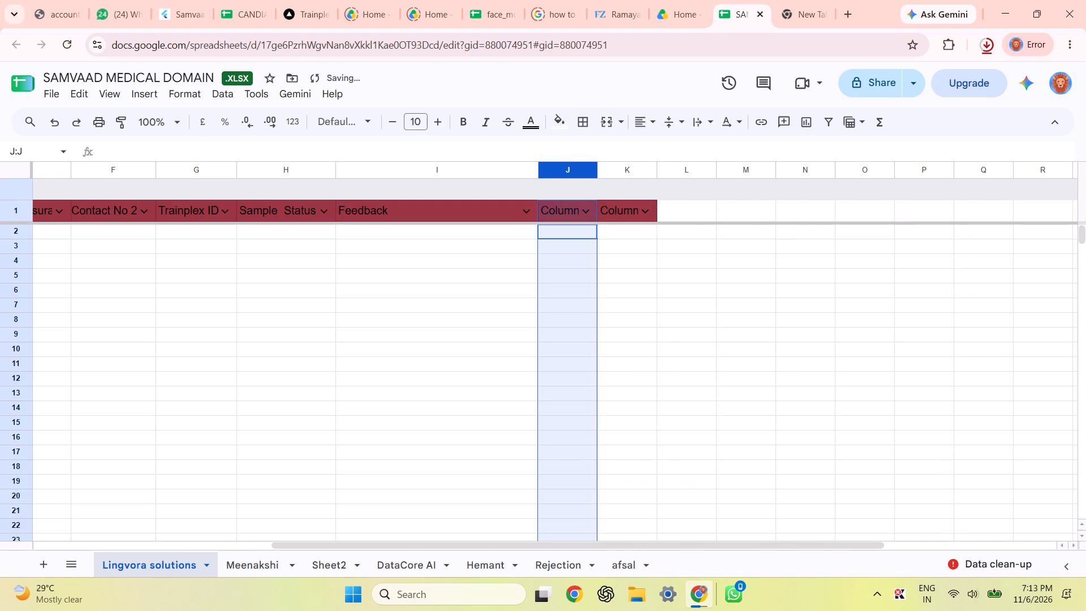
{"action": "left_click", "coordinate": [611, 281]}
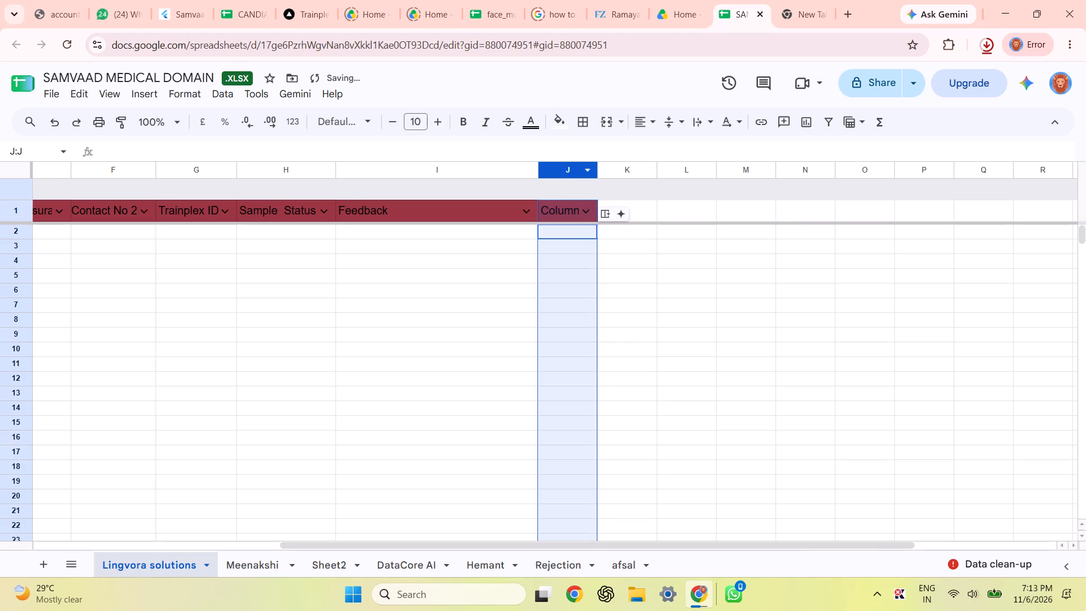
{"action": "right_click", "coordinate": [571, 169]}
{"action": "left_click", "coordinate": [624, 284]}
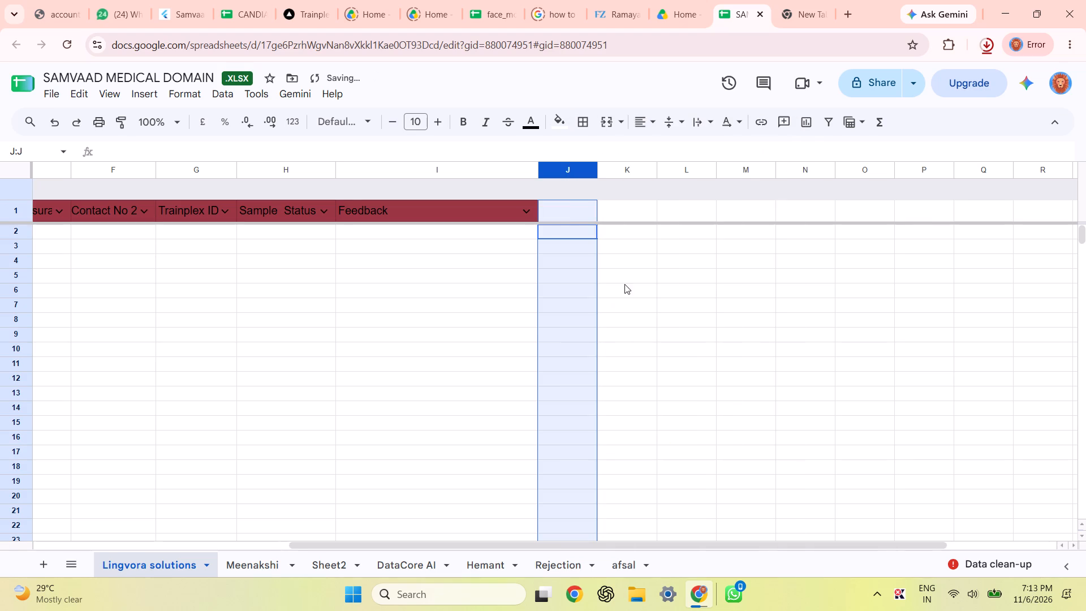
{"action": "scroll", "coordinate": [428, 272], "scroll_direction": "right", "scroll_amount": 18}
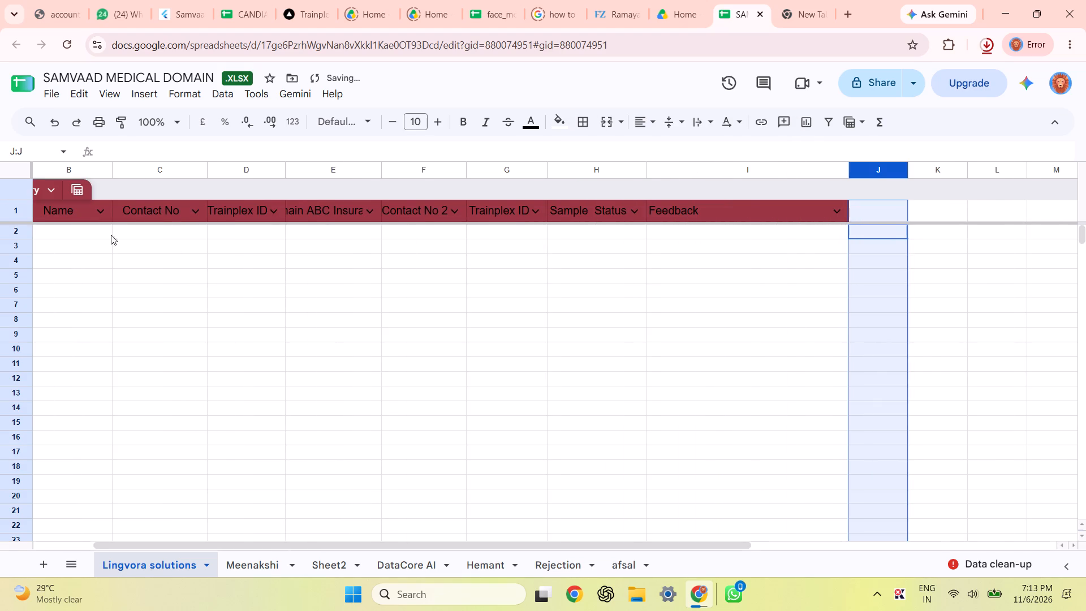
Revert the Participant_Directory table on the Lingvora solutions sheet to unformatted data.
{"action": "left_click", "coordinate": [140, 192]}
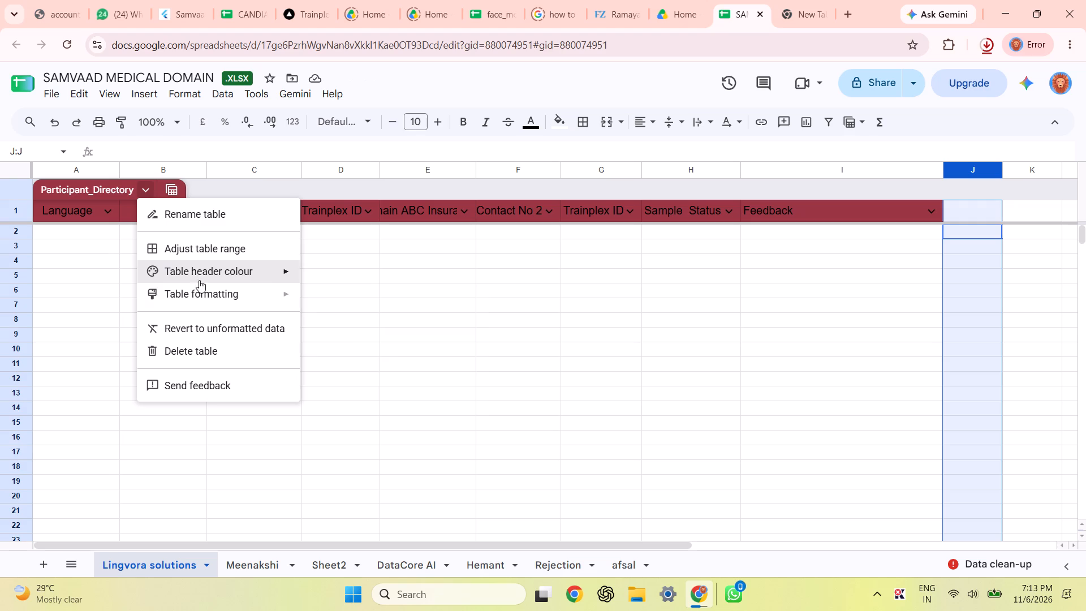
{"action": "left_click", "coordinate": [205, 296]}
{"action": "left_click", "coordinate": [62, 290]}
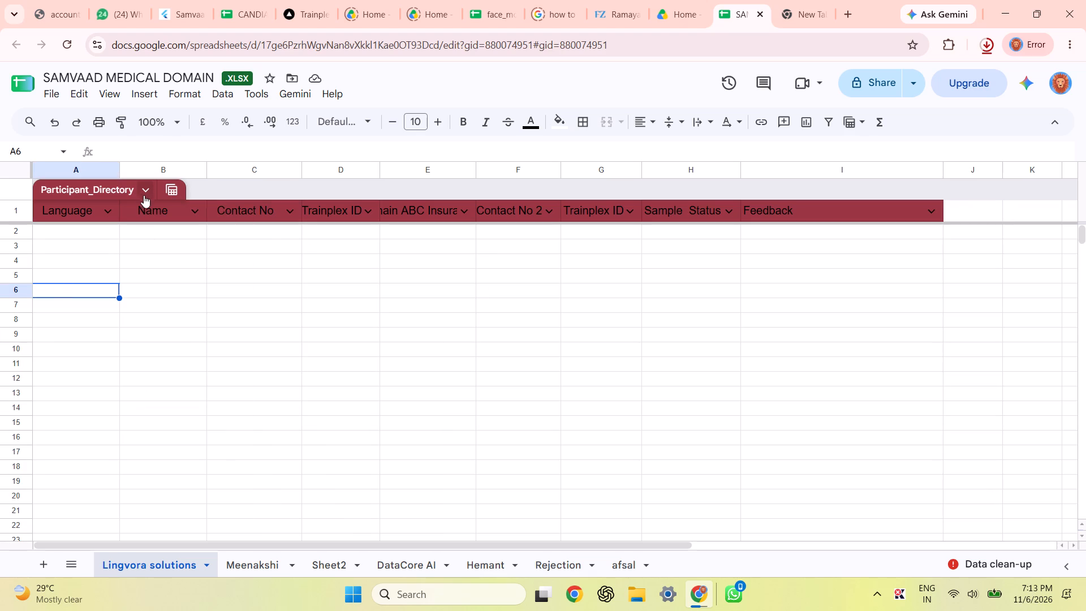
{"action": "left_click", "coordinate": [142, 187]}
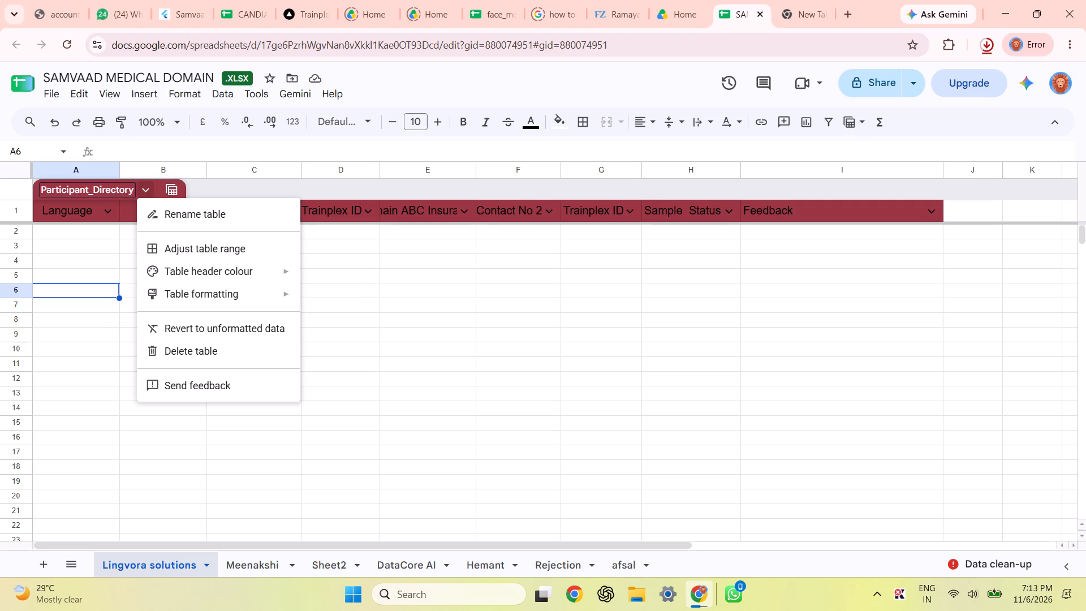
{"action": "left_click", "coordinate": [221, 328]}
{"action": "left_click", "coordinate": [335, 302]}
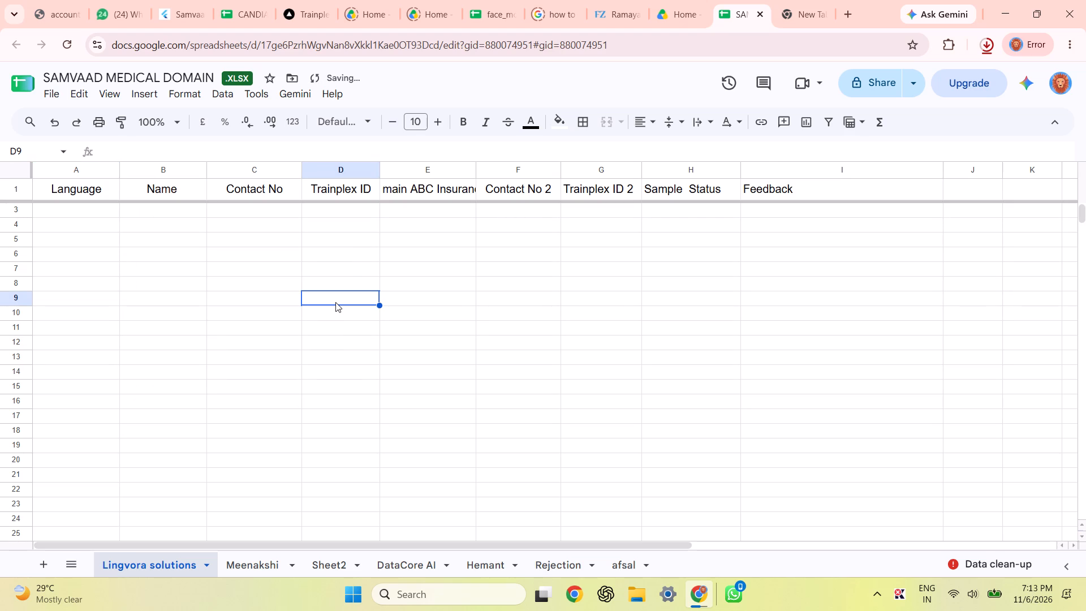
Reduce the font size of the entire header row to 11.
{"action": "scroll", "coordinate": [335, 302], "scroll_direction": "right", "scroll_amount": 15}
{"action": "left_click", "coordinate": [14, 188]}
{"action": "double_click", "coordinate": [14, 188]}
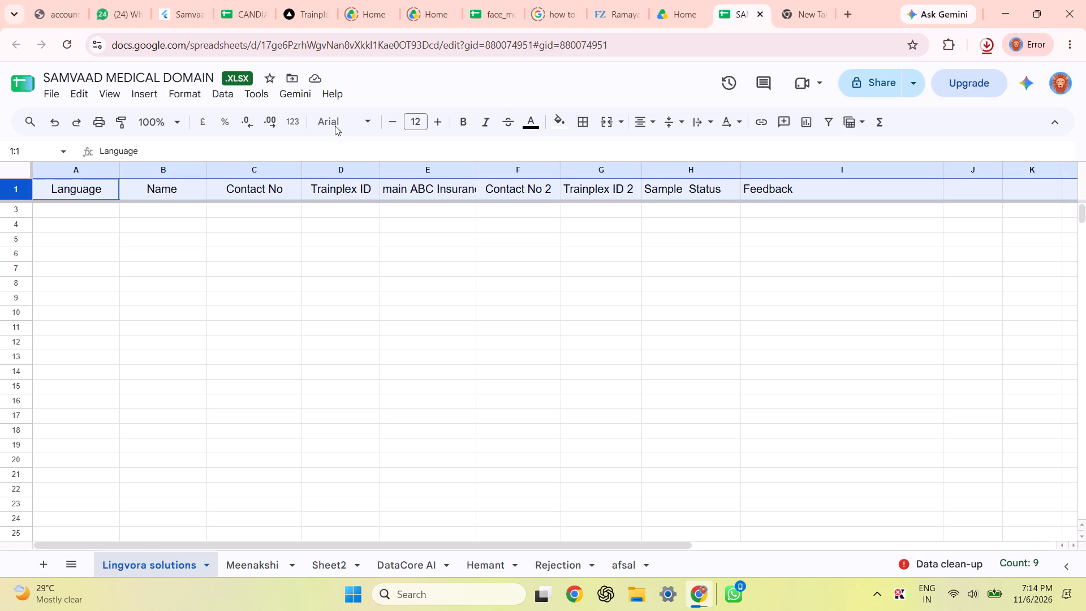
{"action": "left_click", "coordinate": [395, 122]}
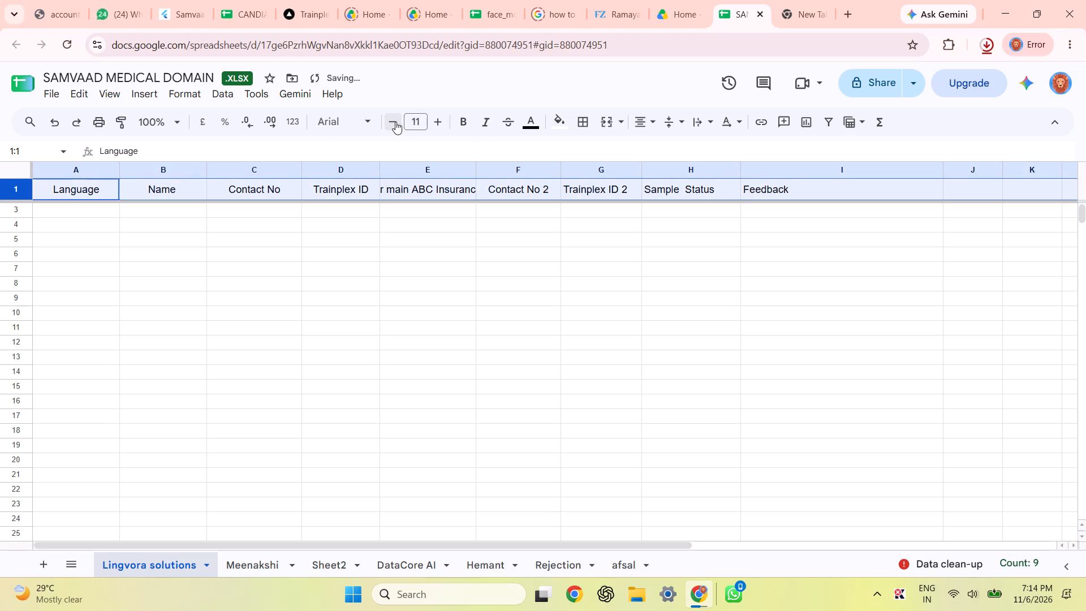
{"action": "left_click", "coordinate": [394, 271]}
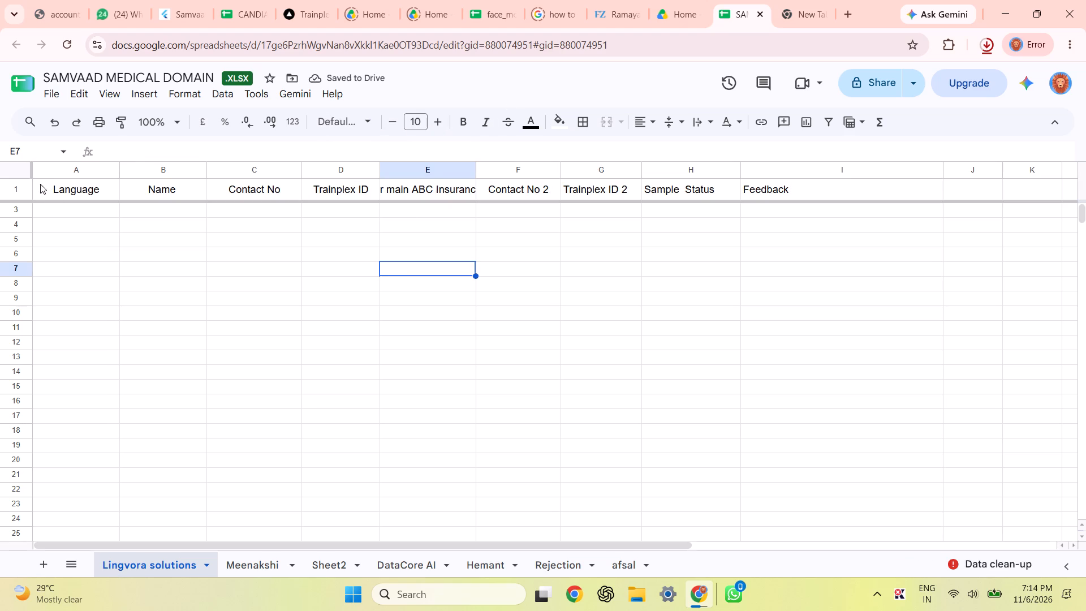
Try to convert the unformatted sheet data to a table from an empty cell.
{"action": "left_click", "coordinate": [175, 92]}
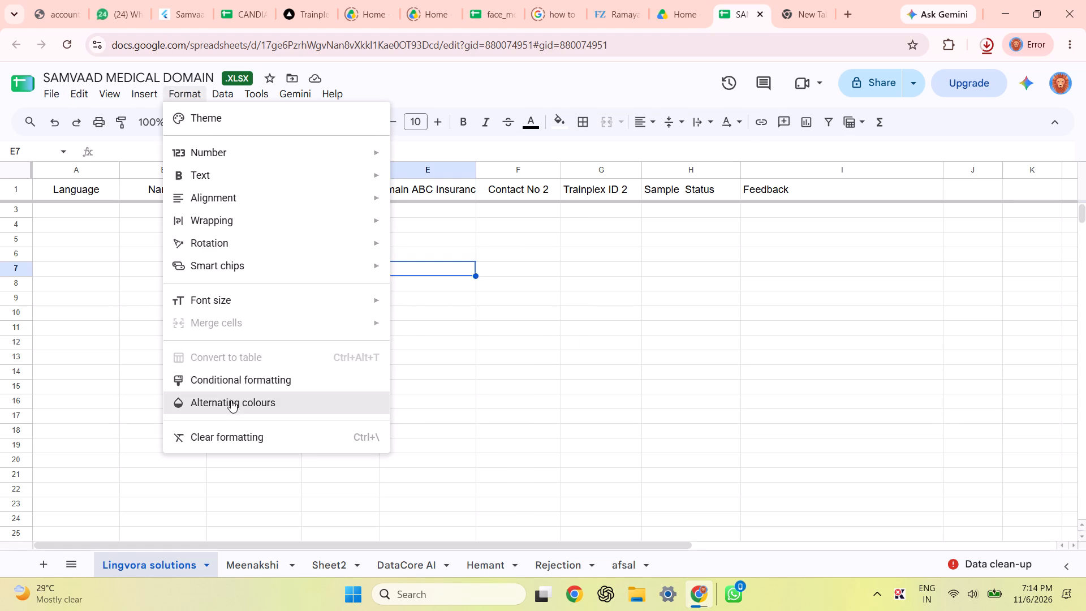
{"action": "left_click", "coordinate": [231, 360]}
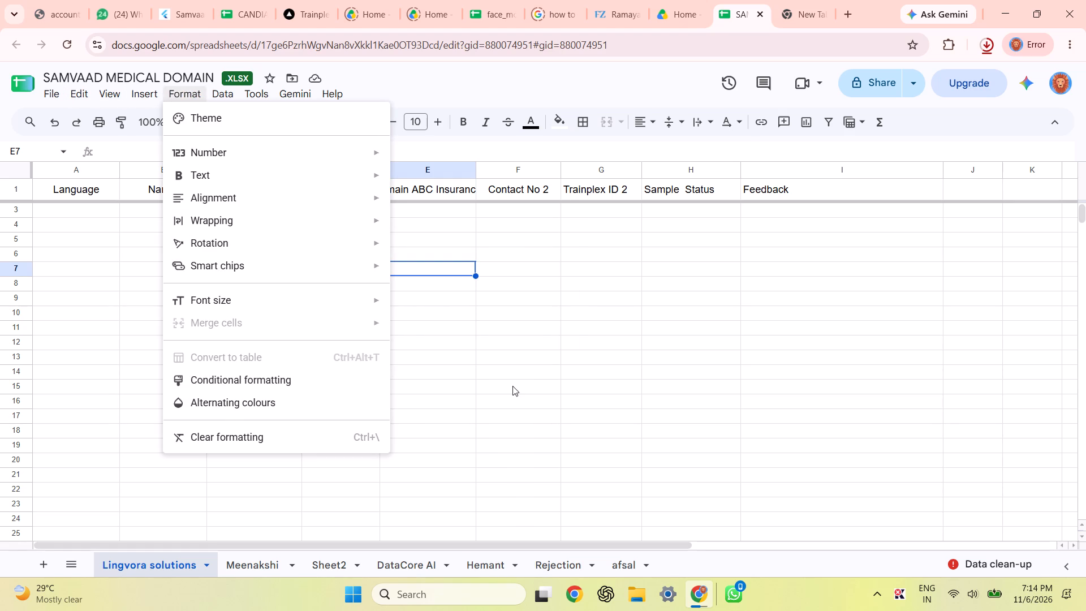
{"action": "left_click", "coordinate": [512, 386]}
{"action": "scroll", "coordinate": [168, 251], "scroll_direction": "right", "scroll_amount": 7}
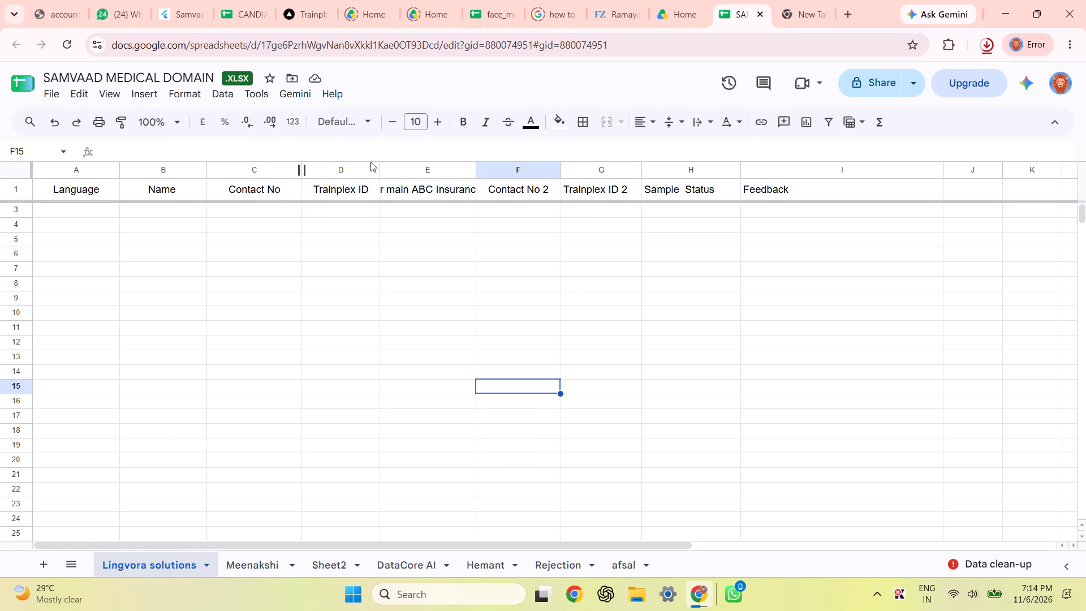
Widen the Trainplex ID column D slightly.
{"action": "left_click_drag", "start_coordinate": [380, 167], "coordinate": [392, 171]}
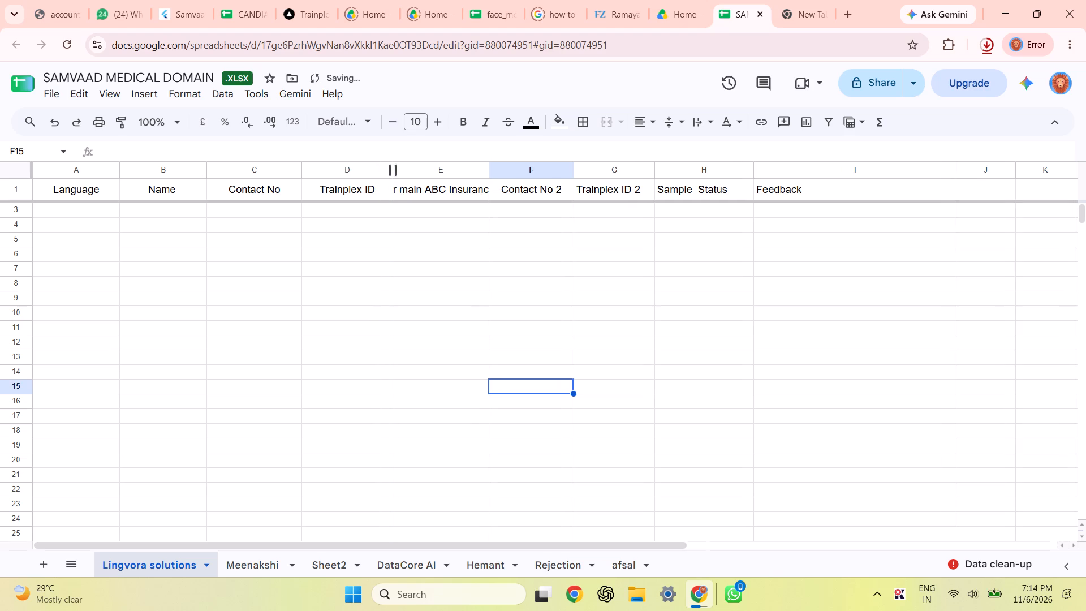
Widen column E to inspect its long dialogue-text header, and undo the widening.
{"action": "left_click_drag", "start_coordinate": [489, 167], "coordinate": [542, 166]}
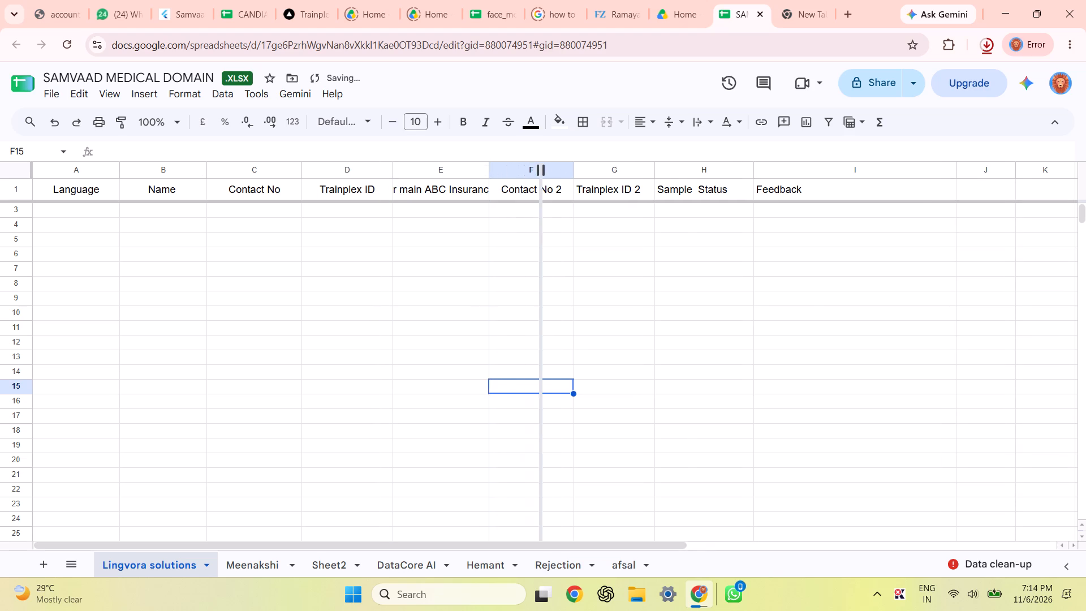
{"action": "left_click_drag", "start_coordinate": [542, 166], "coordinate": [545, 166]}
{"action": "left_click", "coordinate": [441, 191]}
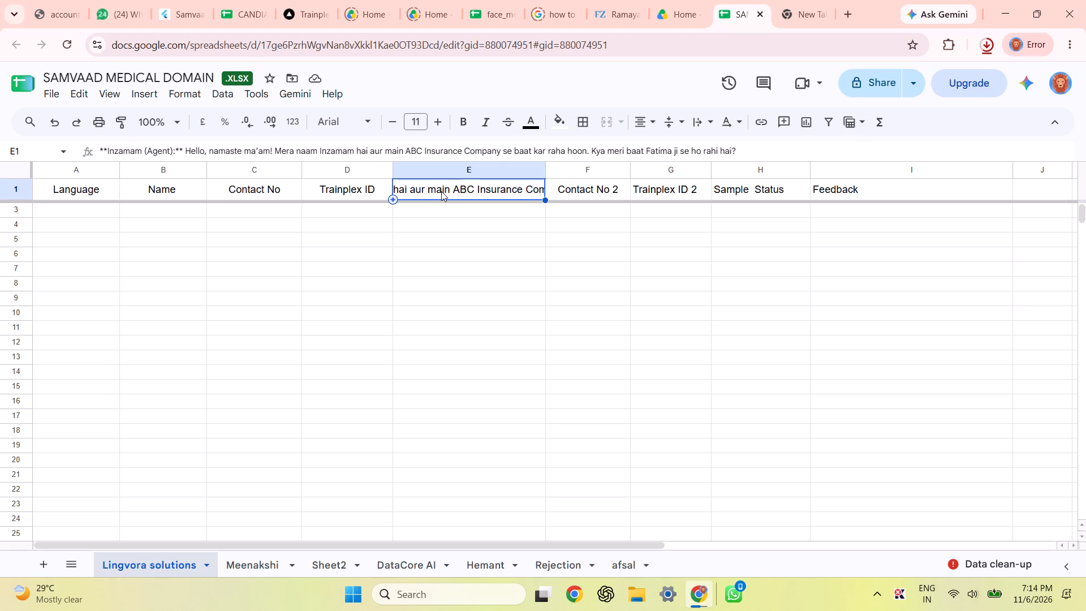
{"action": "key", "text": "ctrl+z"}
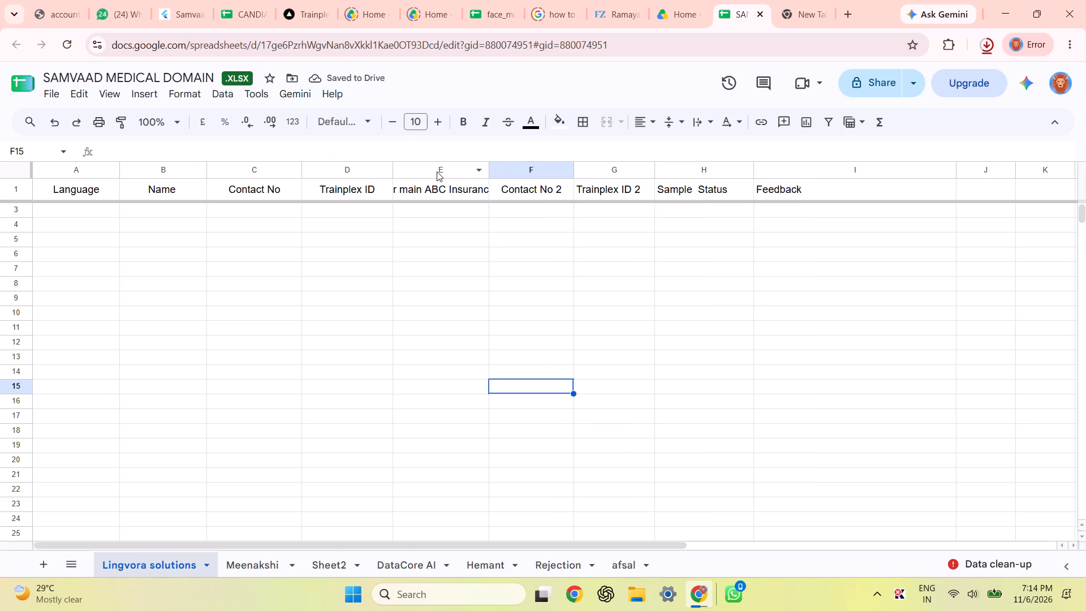
Delete column E, whose header holds a pasted insurance call dialogue line.
{"action": "right_click", "coordinate": [429, 171]}
{"action": "left_click", "coordinate": [464, 278]}
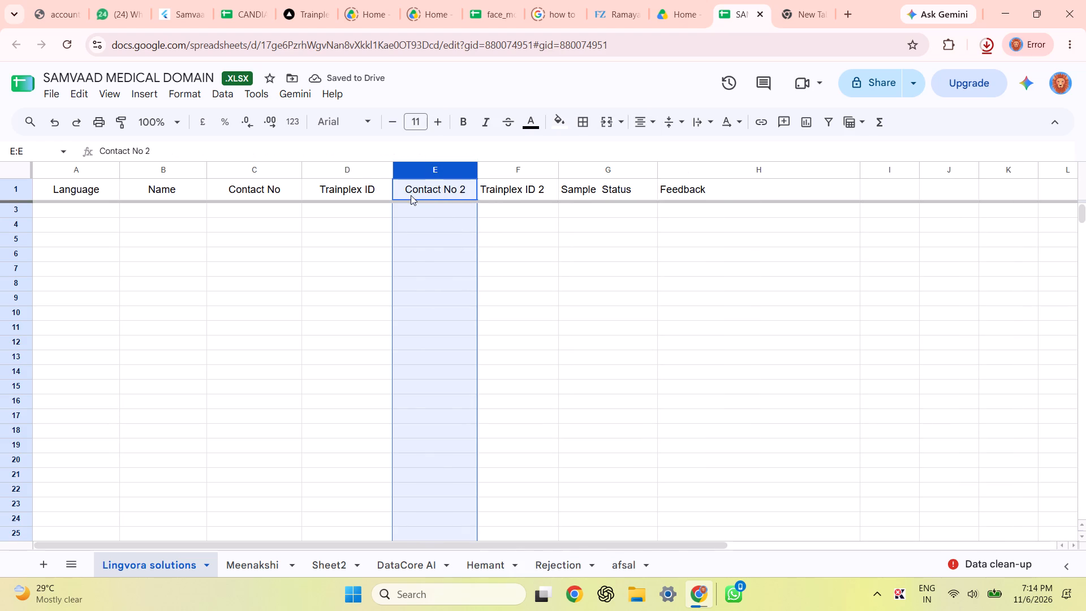
Insert one empty column directly after the Trainplex ID column D.
{"action": "left_click", "coordinate": [365, 171]}
{"action": "right_click", "coordinate": [365, 171]}
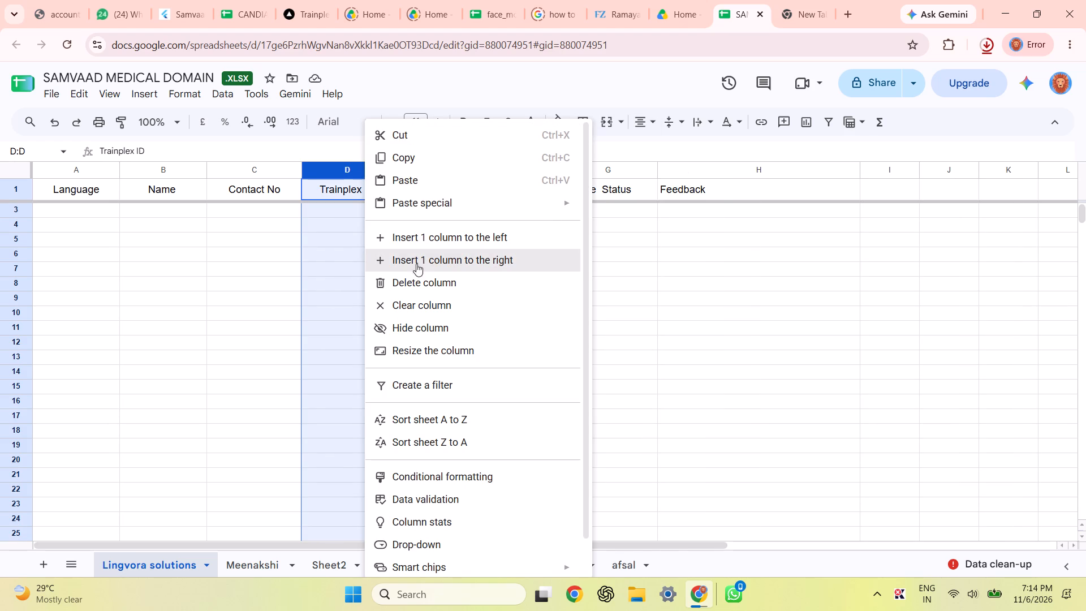
{"action": "left_click", "coordinate": [426, 260]}
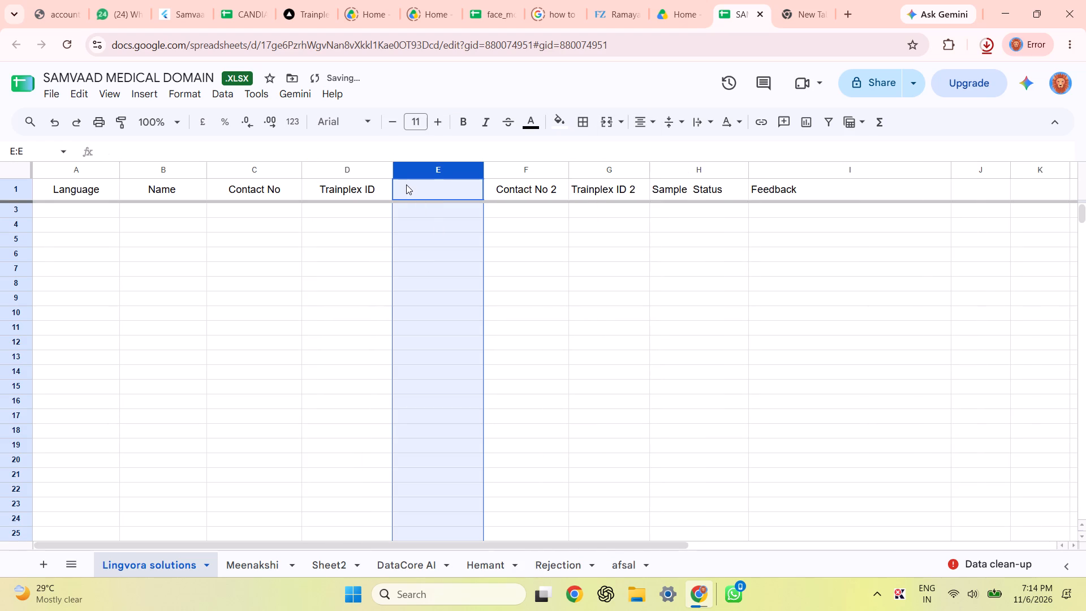
Enter "Partner name" as the header of the new empty column E.
{"action": "triple_click", "coordinate": [407, 187]}
{"action": "type", "text": "PART"}
{"action": "key", "text": "BackSpace"}
{"action": "key", "text": "BackSpace"}
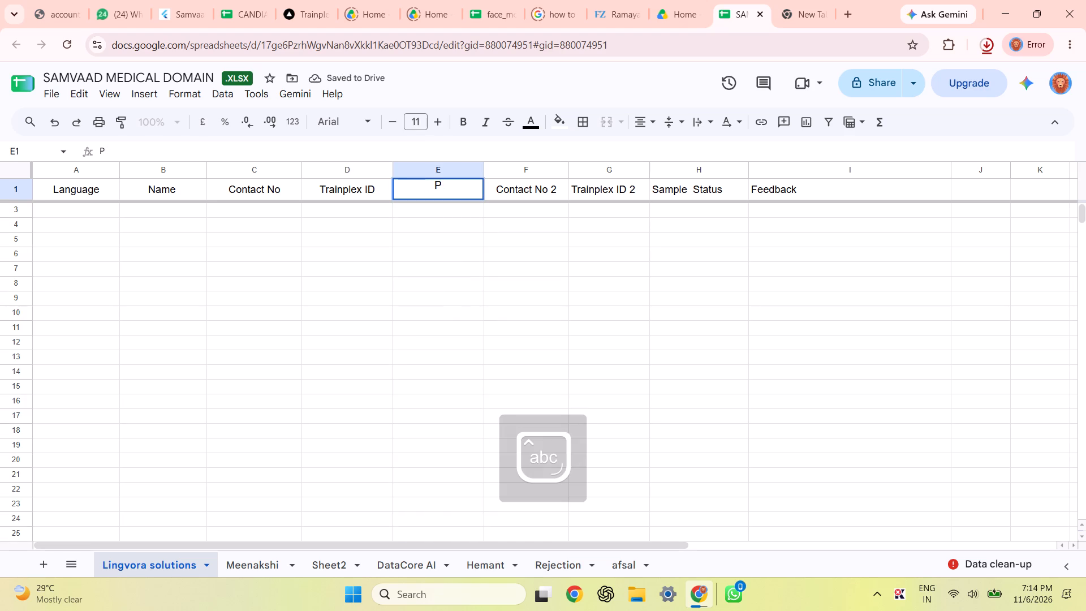
{"action": "key", "text": "BackSpace"}
{"action": "type", "text": "aa"}
{"action": "key", "text": "BackSpace"}
{"action": "type", "text": "rther"}
{"action": "key", "text": "BackSpace"}
{"action": "key", "text": "BackSpace"}
{"action": "key", "text": "BackSpace"}
{"action": "key", "text": "BackSpace"}
{"action": "type", "text": "tner anme"}
{"action": "key", "text": "BackSpace"}
{"action": "key", "text": "BackSpace"}
{"action": "key", "text": "BackSpace"}
{"action": "key", "text": "BackSpace"}
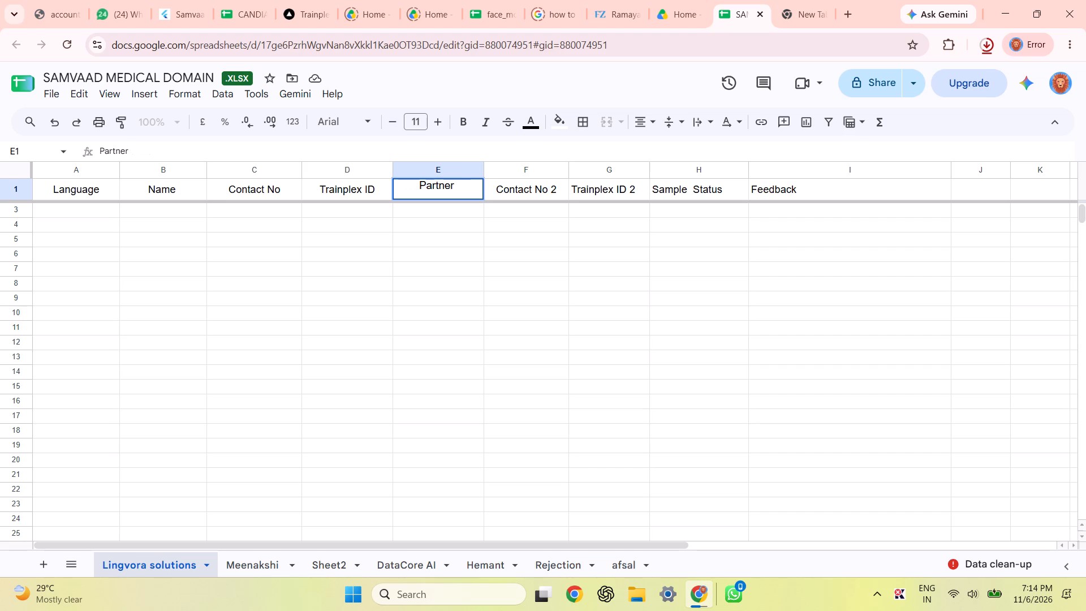
{"action": "type", "text": "name"}
{"action": "left_click", "coordinate": [491, 316]}
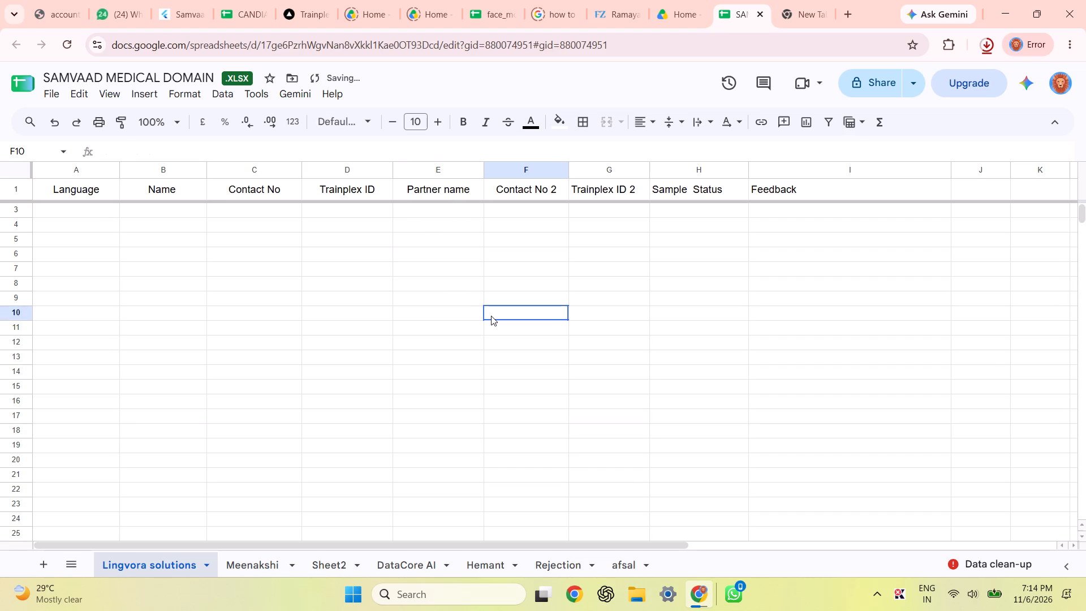
Change the Trainplex ID 2 header in G1 to "Trainplex ID".
{"action": "triple_click", "coordinate": [637, 190]}
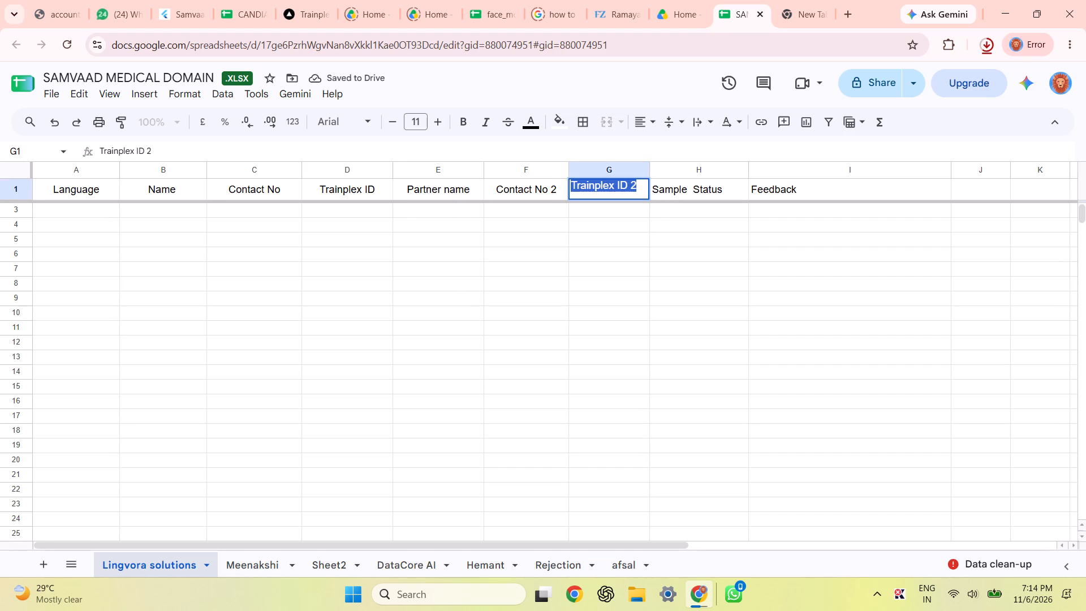
{"action": "left_click", "coordinate": [637, 190]}
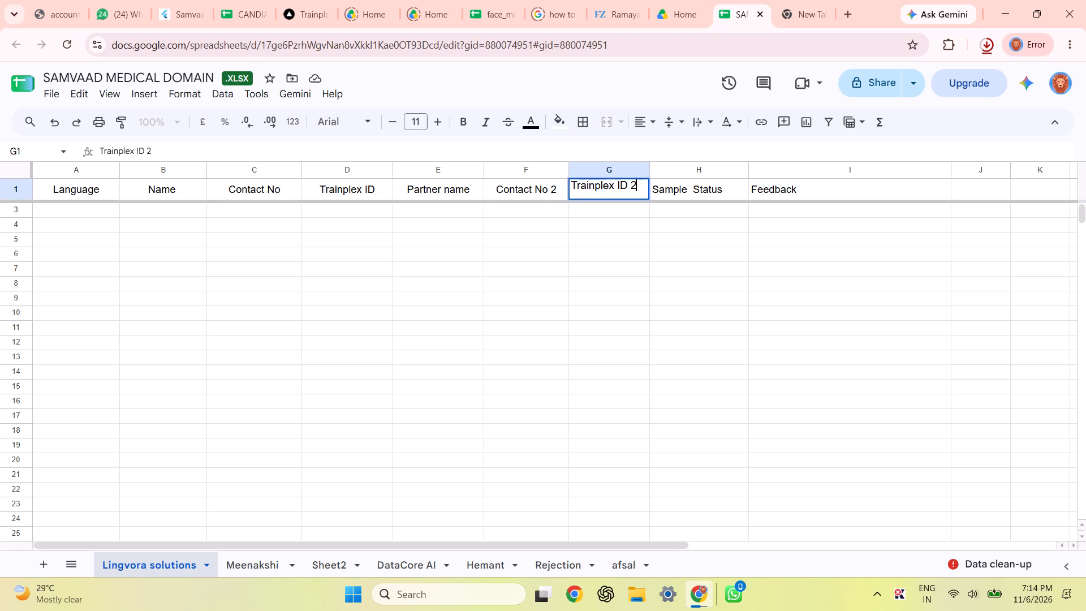
{"action": "key", "text": "BackSpace"}
{"action": "left_click", "coordinate": [773, 255]}
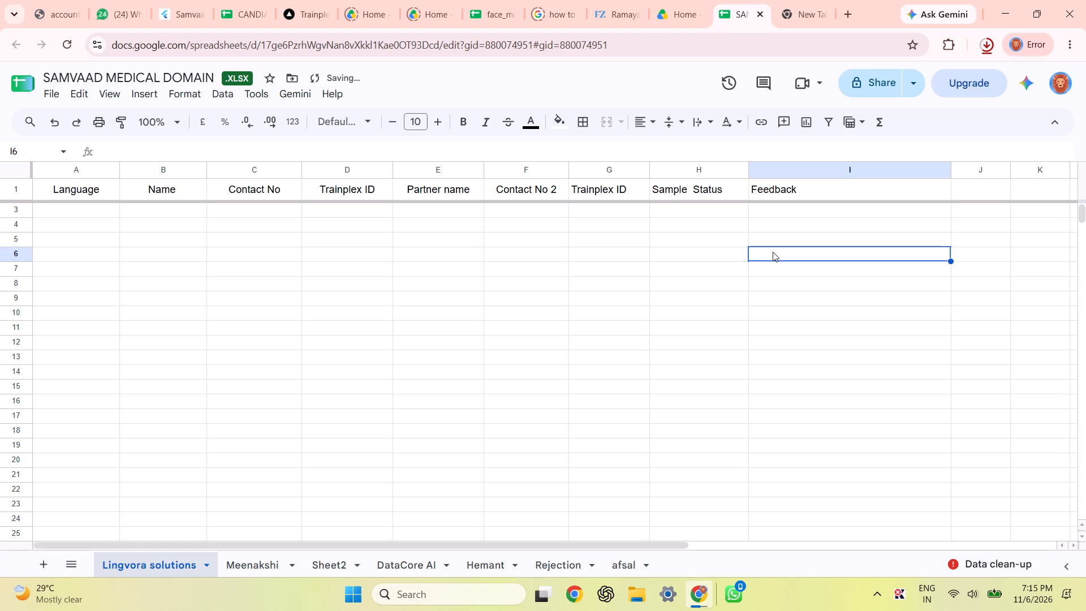
Browse the pre-built tables and insert the Blank table template as a new sheet.
{"action": "scroll", "coordinate": [816, 240], "scroll_direction": "right", "scroll_amount": 5}
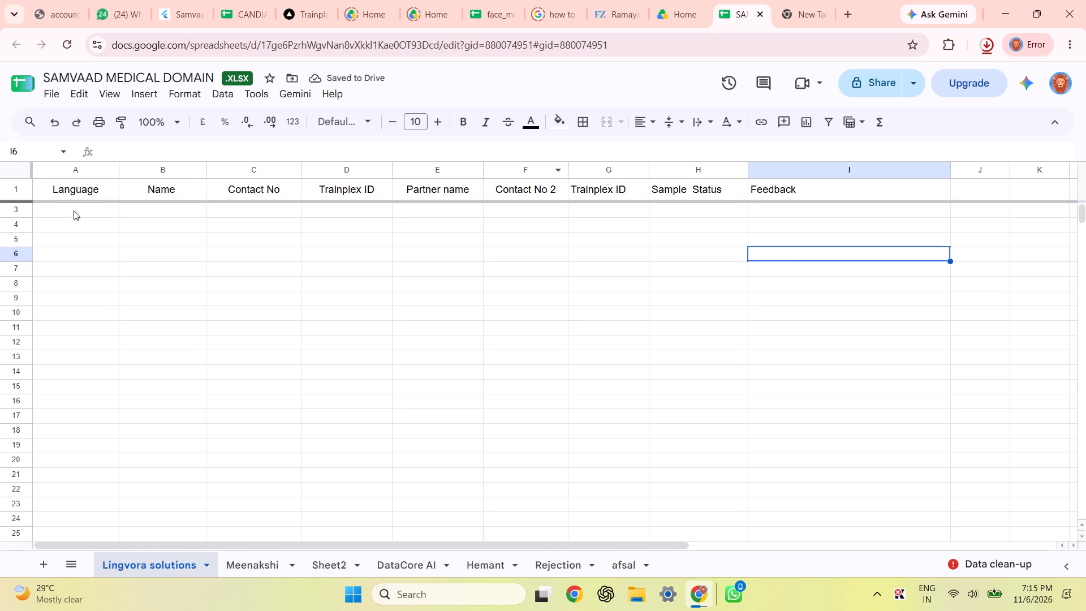
{"action": "left_click", "coordinate": [72, 189]}
{"action": "right_click", "coordinate": [72, 189]}
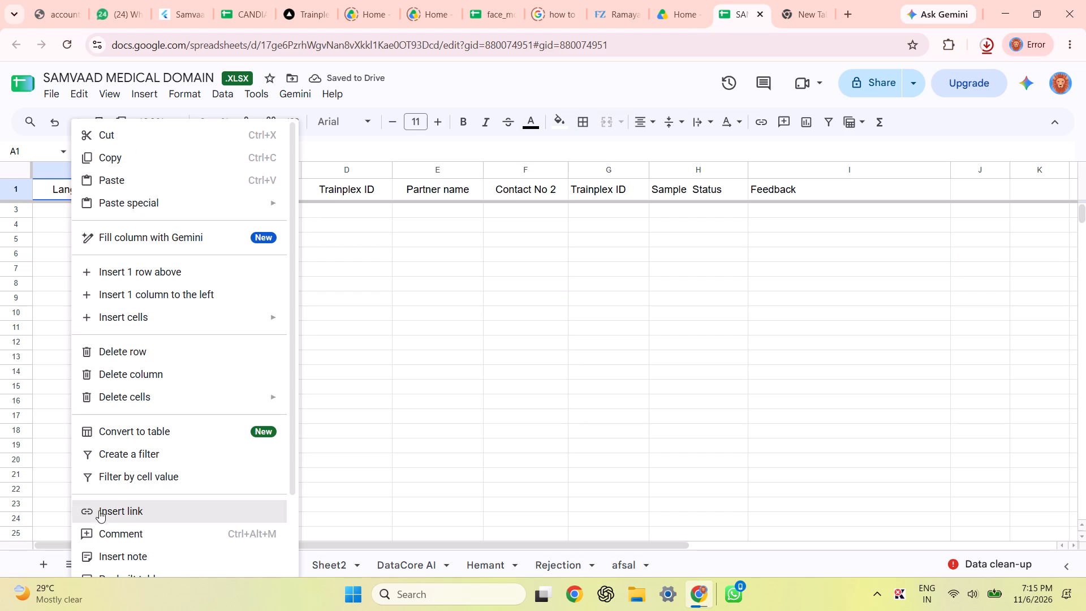
{"action": "scroll", "coordinate": [109, 540], "scroll_direction": "down", "scroll_amount": 2}
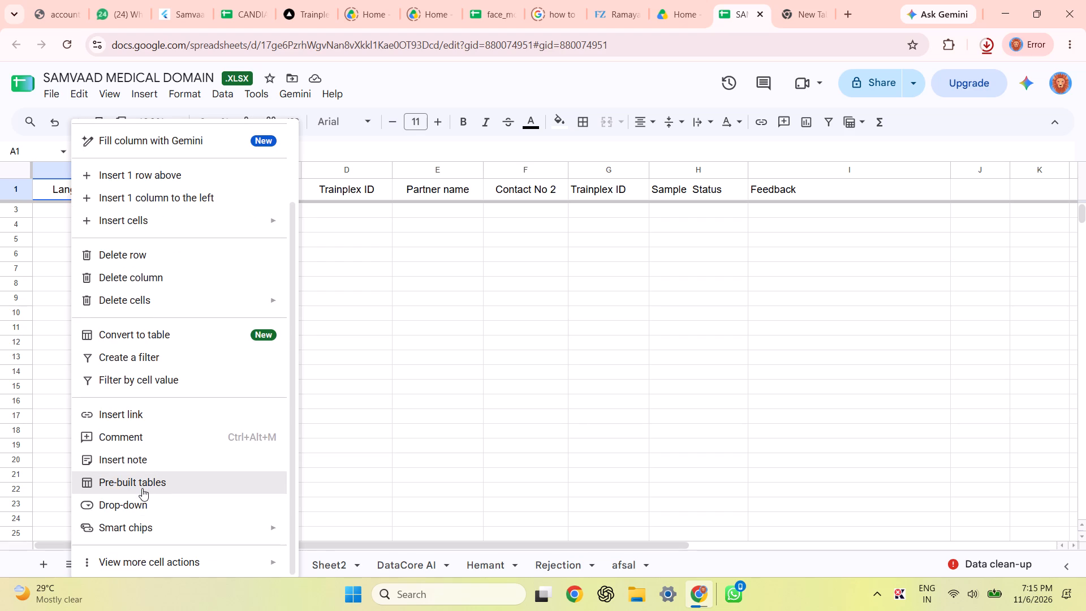
{"action": "left_click", "coordinate": [142, 488]}
{"action": "scroll", "coordinate": [902, 444], "scroll_direction": "down", "scroll_amount": 1}
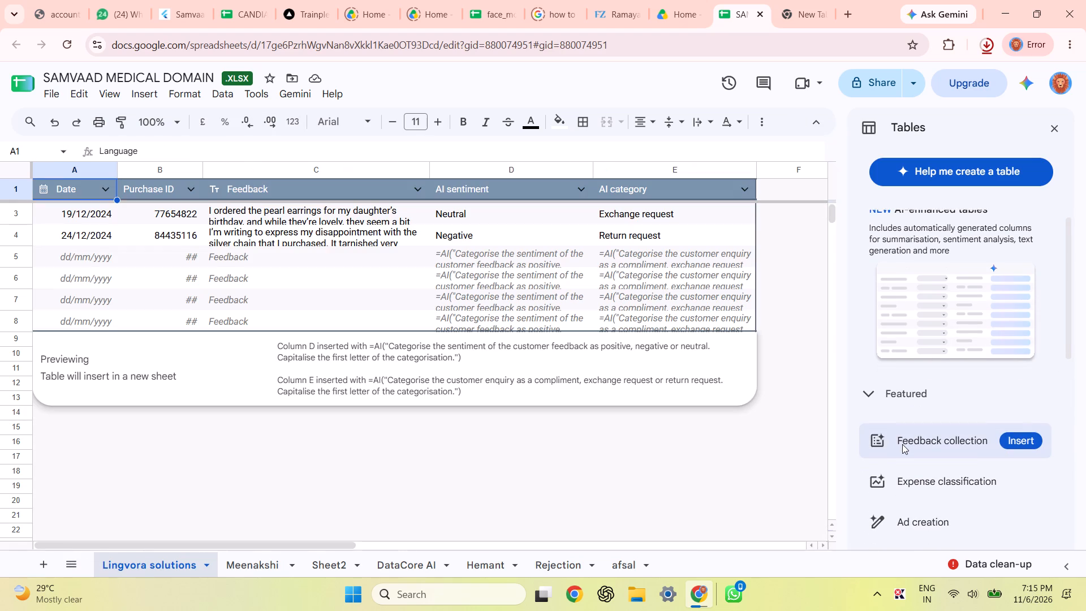
{"action": "scroll", "coordinate": [902, 444], "scroll_direction": "down", "scroll_amount": 1}
{"action": "scroll", "coordinate": [959, 259], "scroll_direction": "down", "scroll_amount": 5}
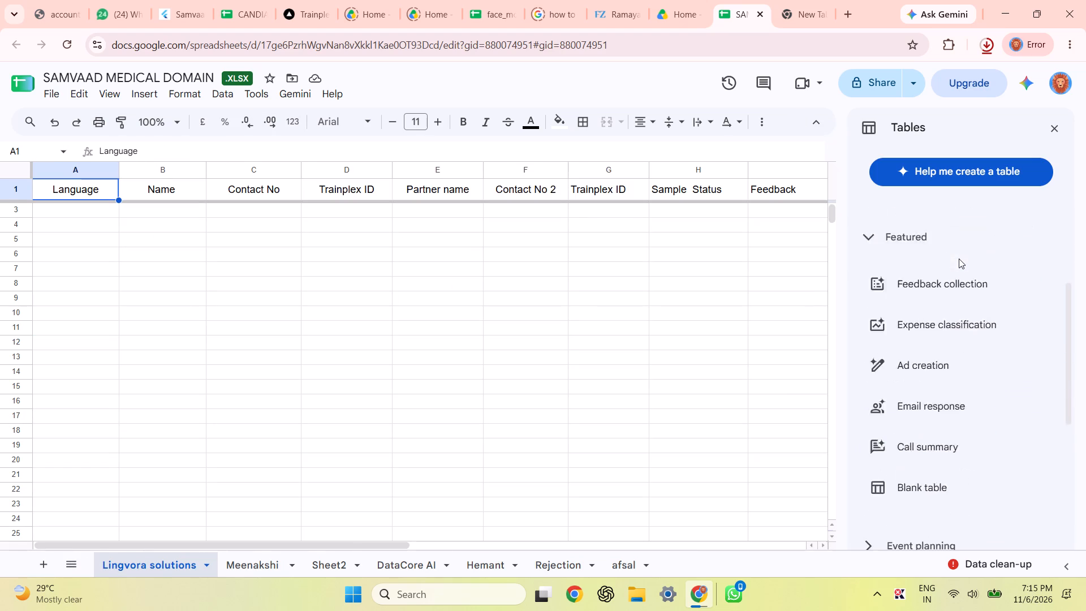
{"action": "scroll", "coordinate": [959, 259], "scroll_direction": "down", "scroll_amount": 11}
{"action": "scroll", "coordinate": [917, 401], "scroll_direction": "up", "scroll_amount": 9}
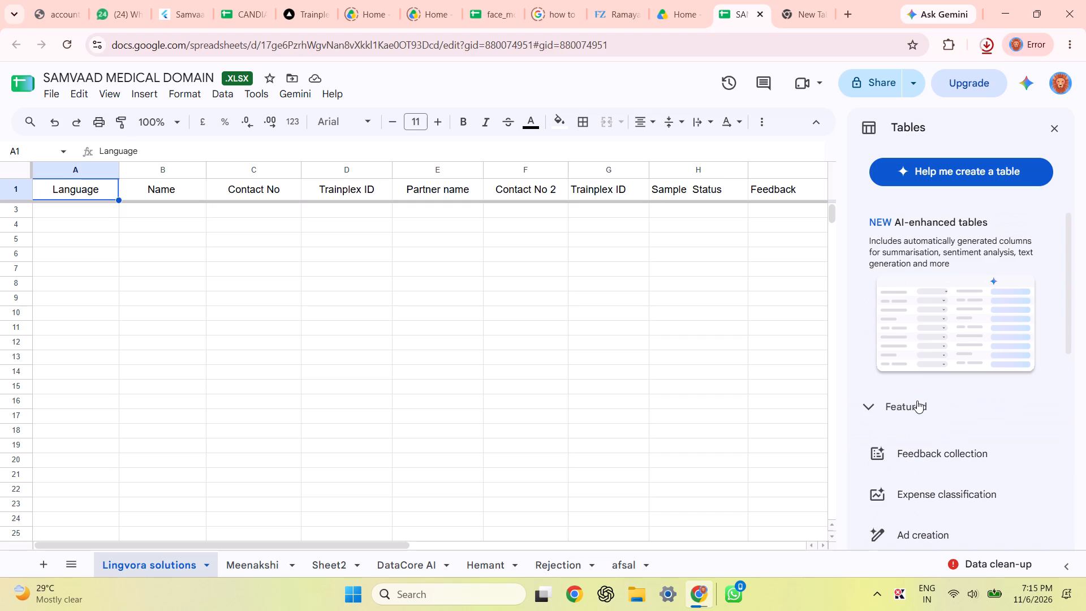
{"action": "left_click", "coordinate": [893, 130]}
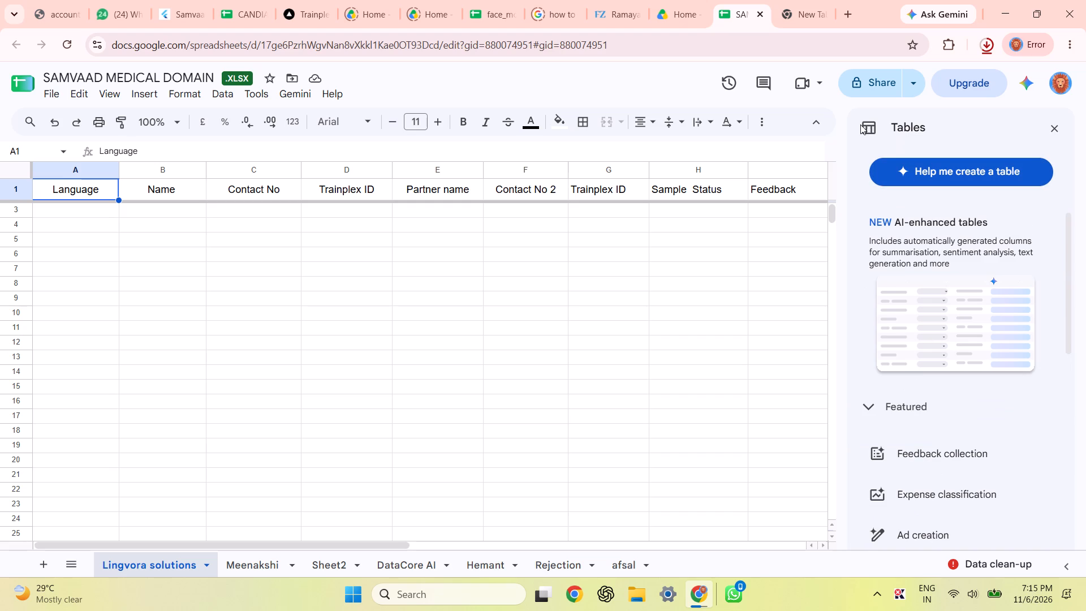
{"action": "left_click", "coordinate": [862, 126]}
{"action": "scroll", "coordinate": [965, 388], "scroll_direction": "down", "scroll_amount": 1}
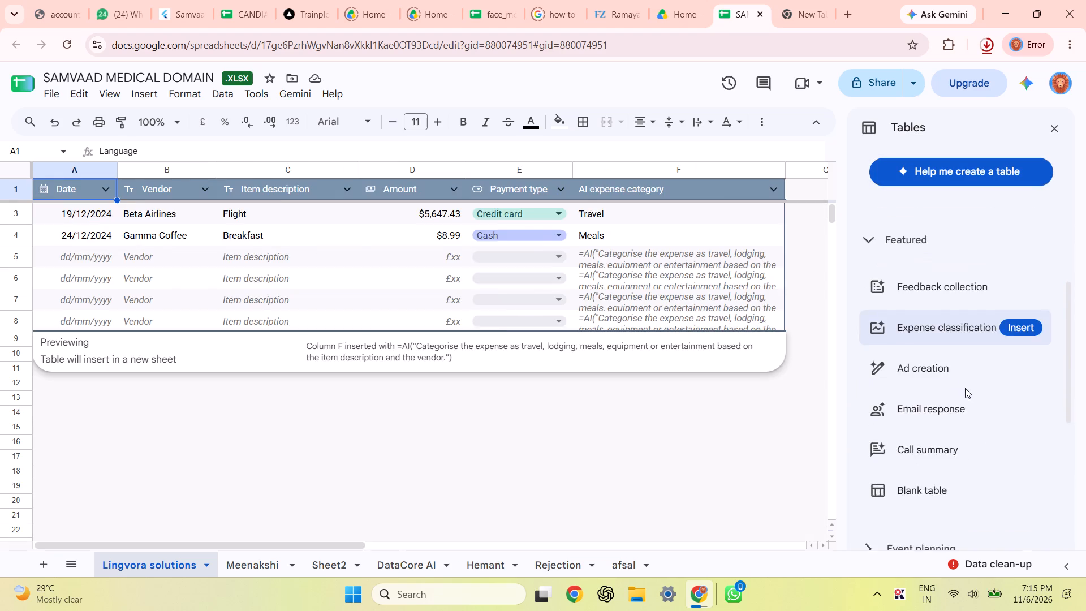
{"action": "scroll", "coordinate": [965, 388], "scroll_direction": "down", "scroll_amount": 2}
{"action": "left_click", "coordinate": [930, 393]}
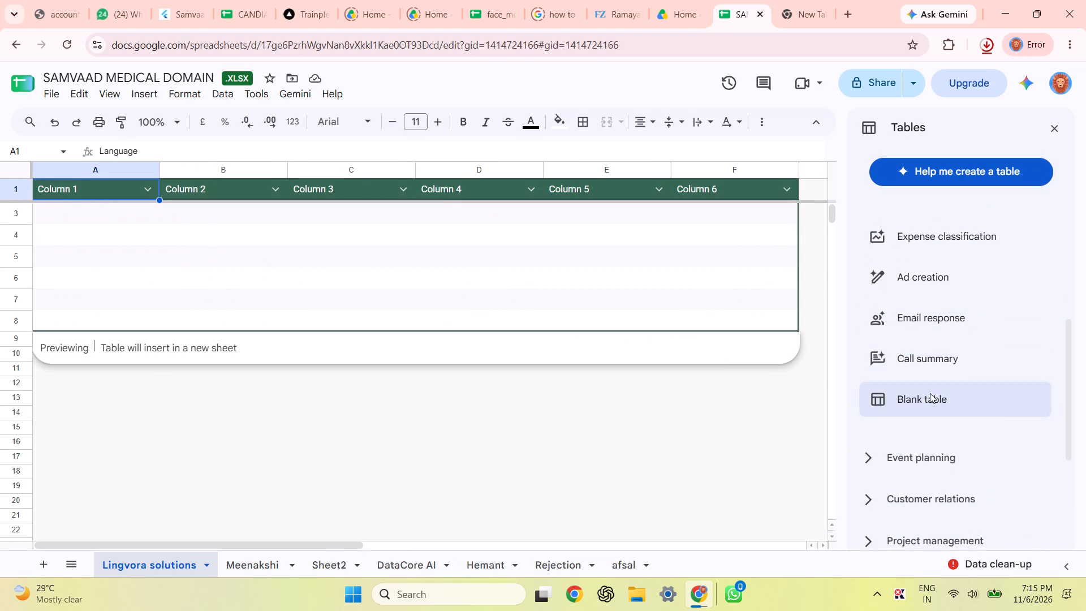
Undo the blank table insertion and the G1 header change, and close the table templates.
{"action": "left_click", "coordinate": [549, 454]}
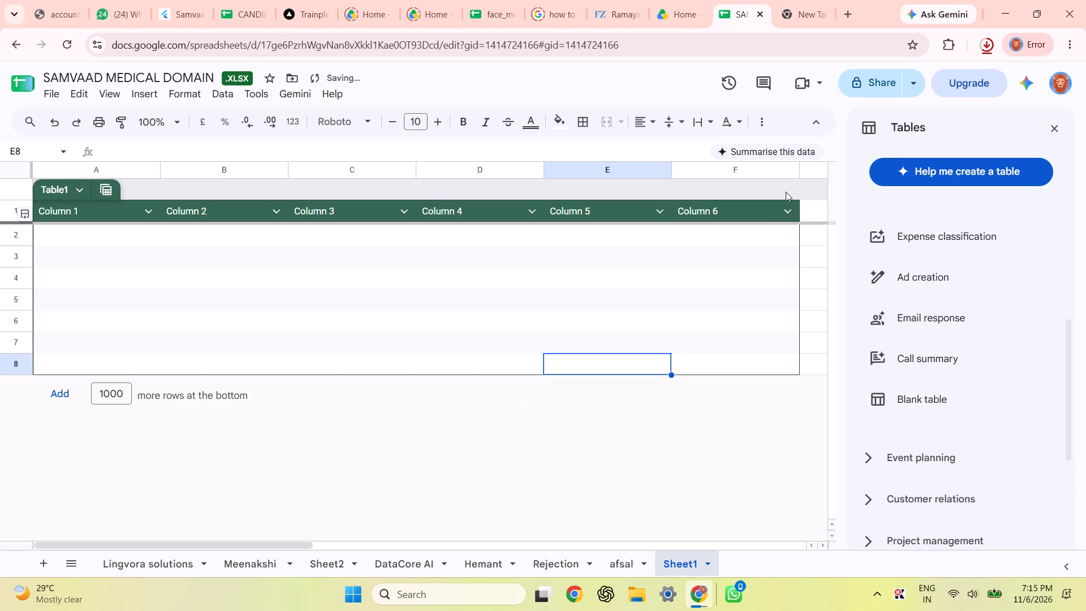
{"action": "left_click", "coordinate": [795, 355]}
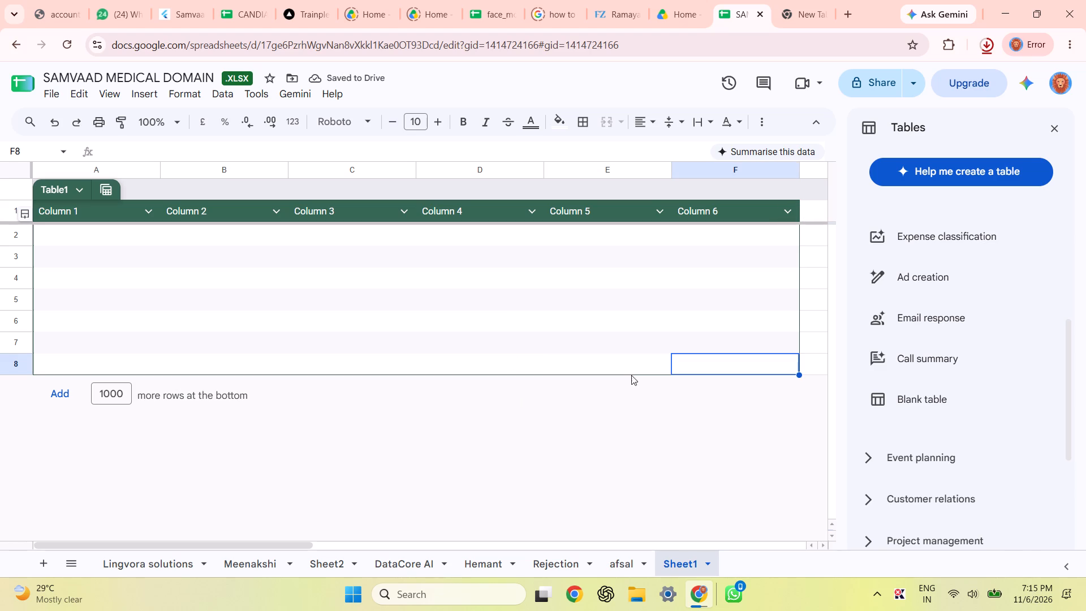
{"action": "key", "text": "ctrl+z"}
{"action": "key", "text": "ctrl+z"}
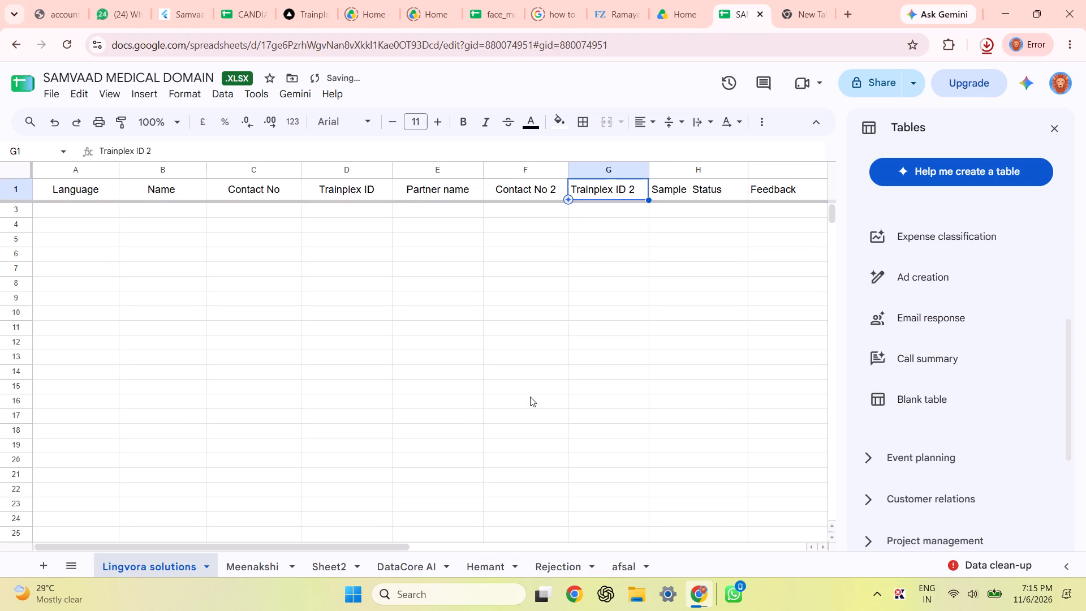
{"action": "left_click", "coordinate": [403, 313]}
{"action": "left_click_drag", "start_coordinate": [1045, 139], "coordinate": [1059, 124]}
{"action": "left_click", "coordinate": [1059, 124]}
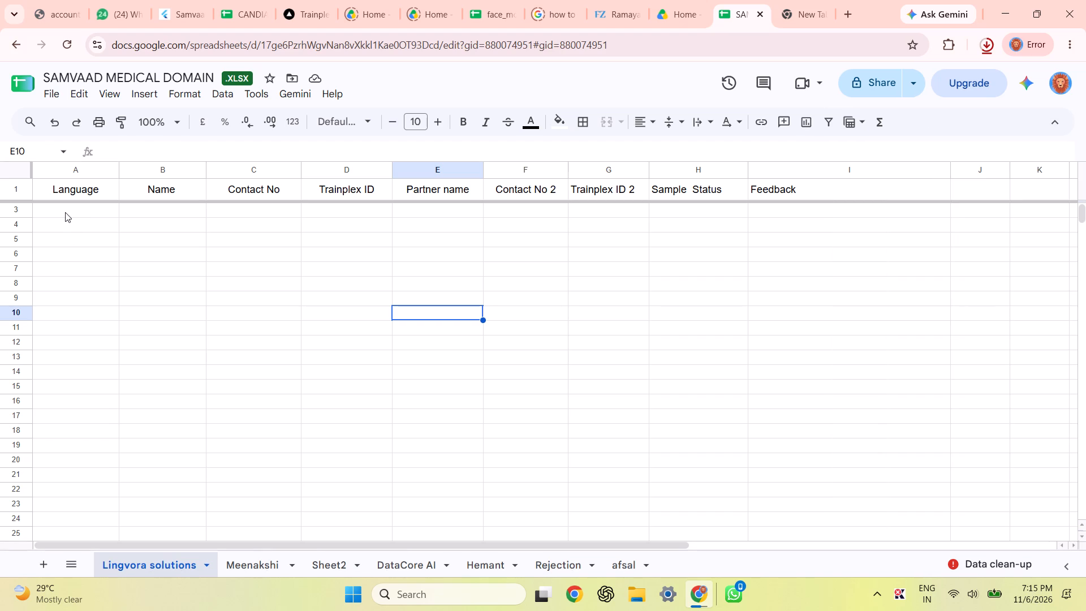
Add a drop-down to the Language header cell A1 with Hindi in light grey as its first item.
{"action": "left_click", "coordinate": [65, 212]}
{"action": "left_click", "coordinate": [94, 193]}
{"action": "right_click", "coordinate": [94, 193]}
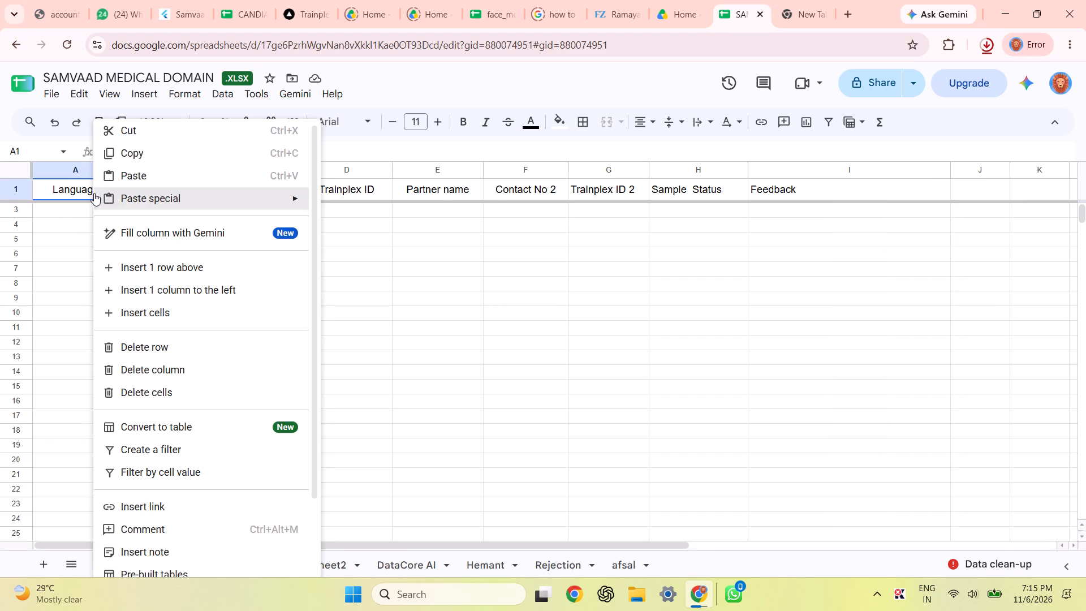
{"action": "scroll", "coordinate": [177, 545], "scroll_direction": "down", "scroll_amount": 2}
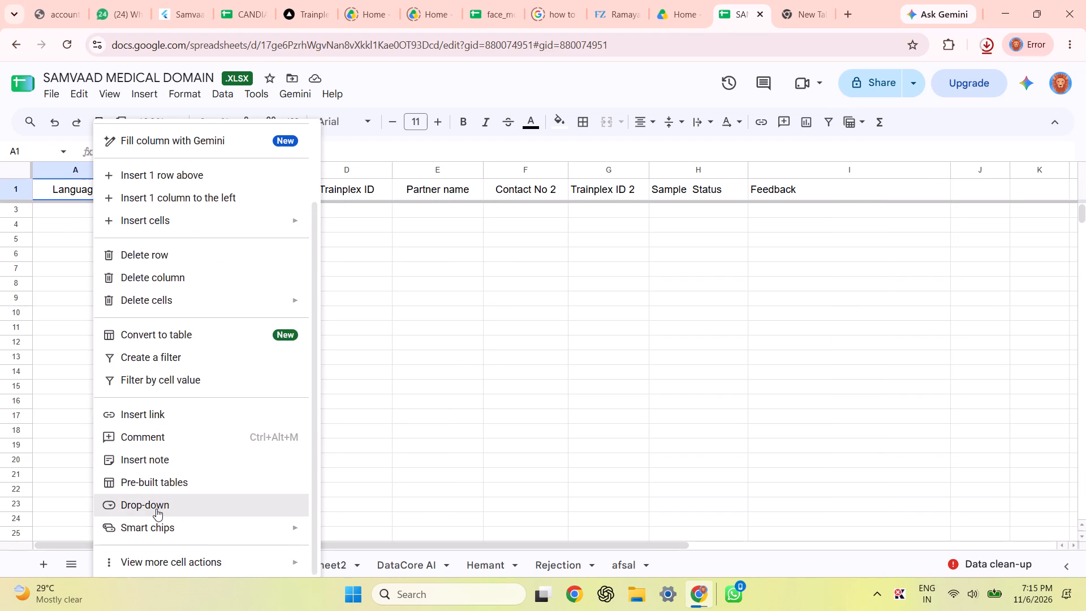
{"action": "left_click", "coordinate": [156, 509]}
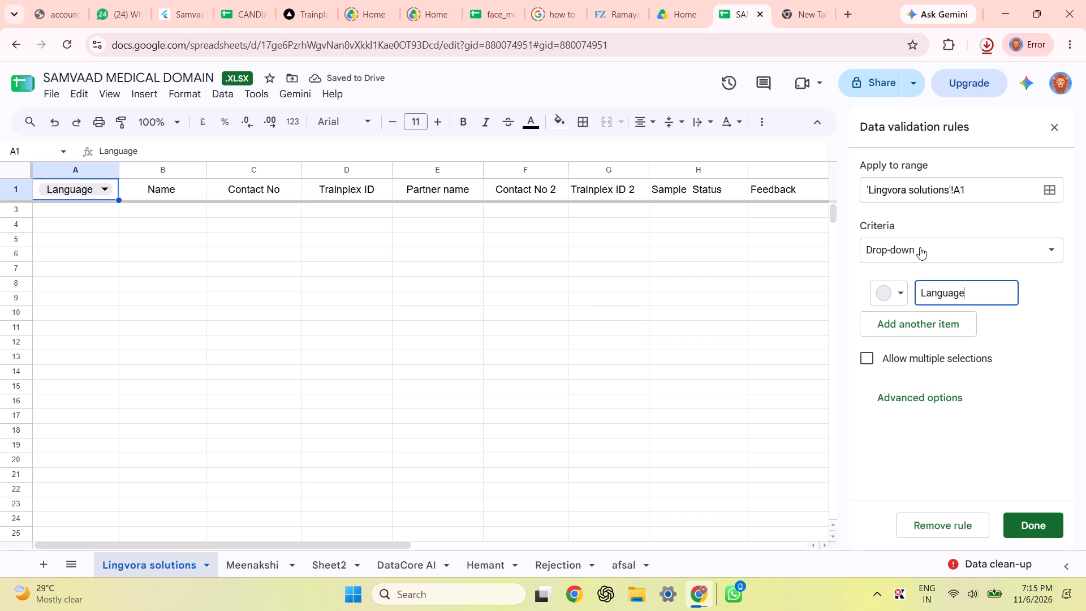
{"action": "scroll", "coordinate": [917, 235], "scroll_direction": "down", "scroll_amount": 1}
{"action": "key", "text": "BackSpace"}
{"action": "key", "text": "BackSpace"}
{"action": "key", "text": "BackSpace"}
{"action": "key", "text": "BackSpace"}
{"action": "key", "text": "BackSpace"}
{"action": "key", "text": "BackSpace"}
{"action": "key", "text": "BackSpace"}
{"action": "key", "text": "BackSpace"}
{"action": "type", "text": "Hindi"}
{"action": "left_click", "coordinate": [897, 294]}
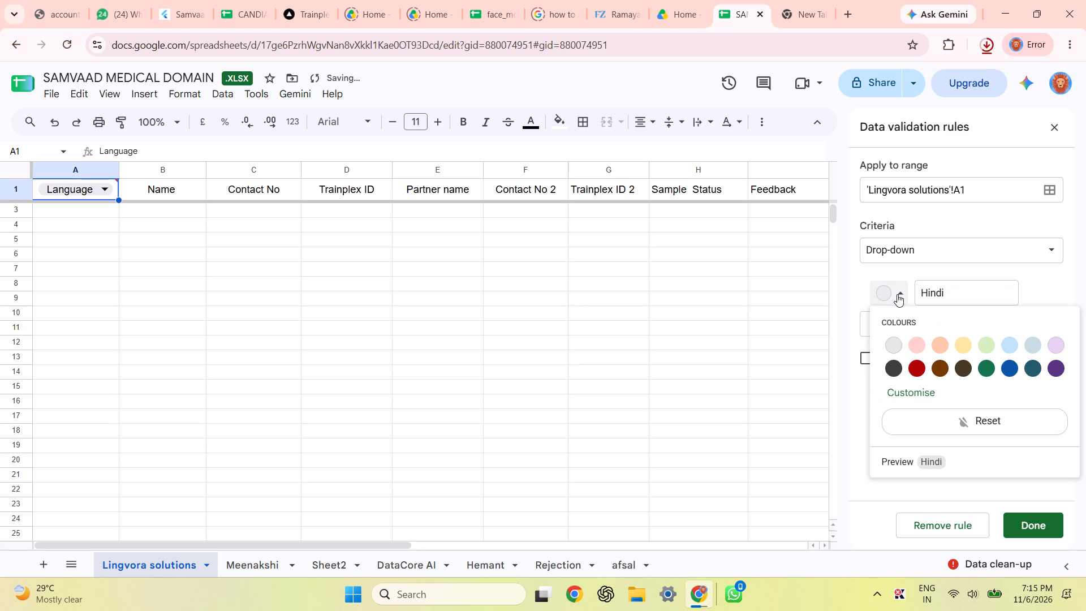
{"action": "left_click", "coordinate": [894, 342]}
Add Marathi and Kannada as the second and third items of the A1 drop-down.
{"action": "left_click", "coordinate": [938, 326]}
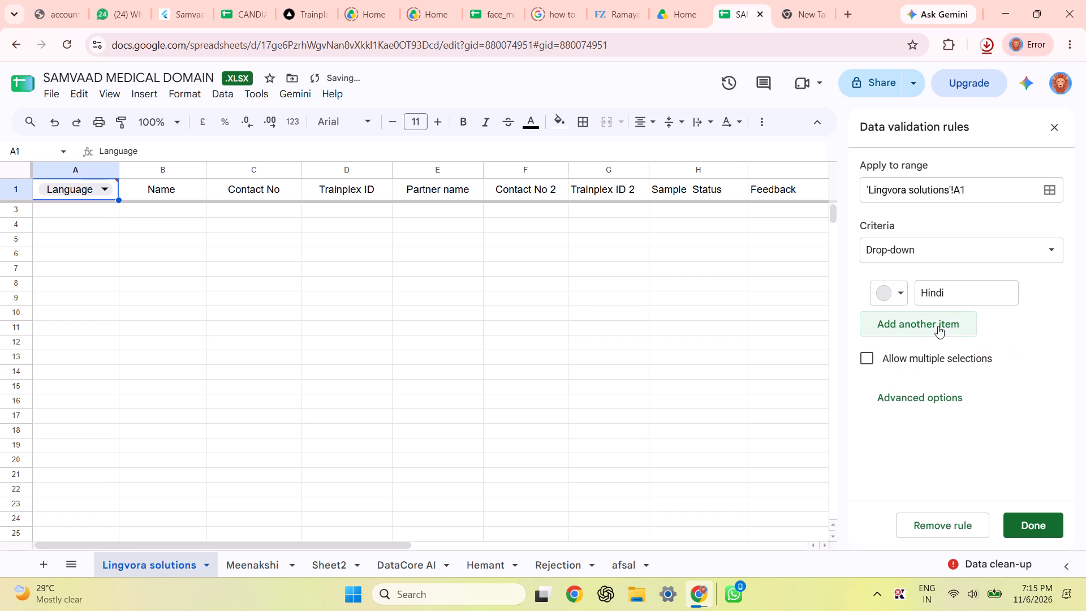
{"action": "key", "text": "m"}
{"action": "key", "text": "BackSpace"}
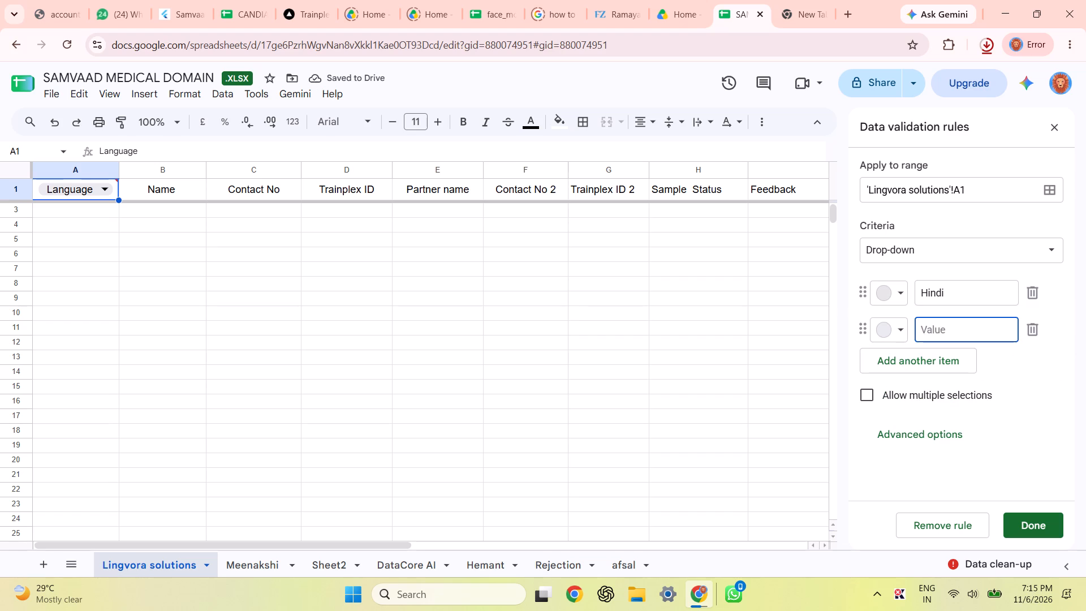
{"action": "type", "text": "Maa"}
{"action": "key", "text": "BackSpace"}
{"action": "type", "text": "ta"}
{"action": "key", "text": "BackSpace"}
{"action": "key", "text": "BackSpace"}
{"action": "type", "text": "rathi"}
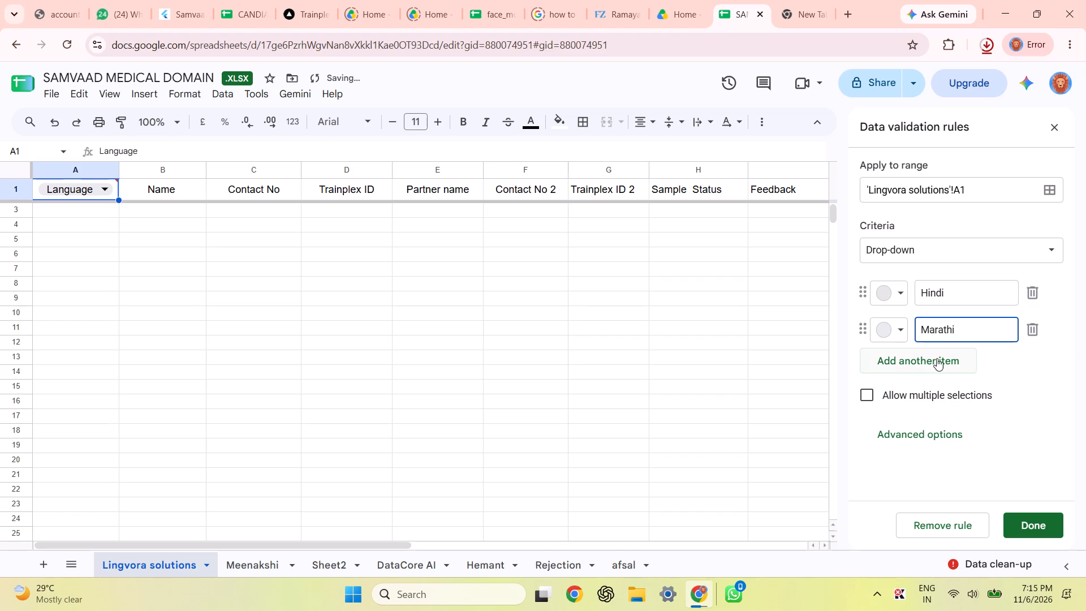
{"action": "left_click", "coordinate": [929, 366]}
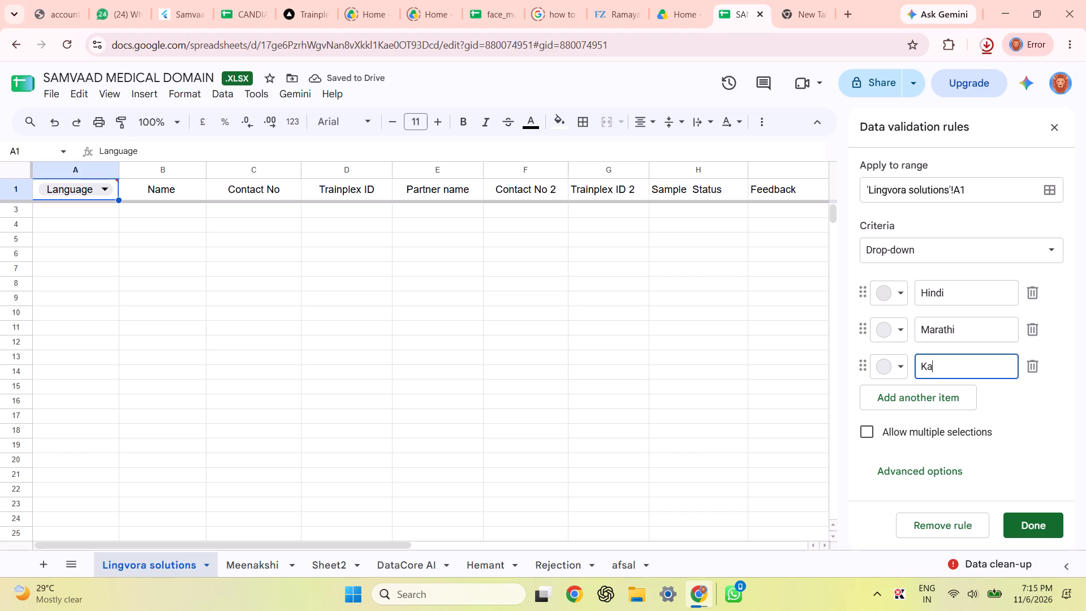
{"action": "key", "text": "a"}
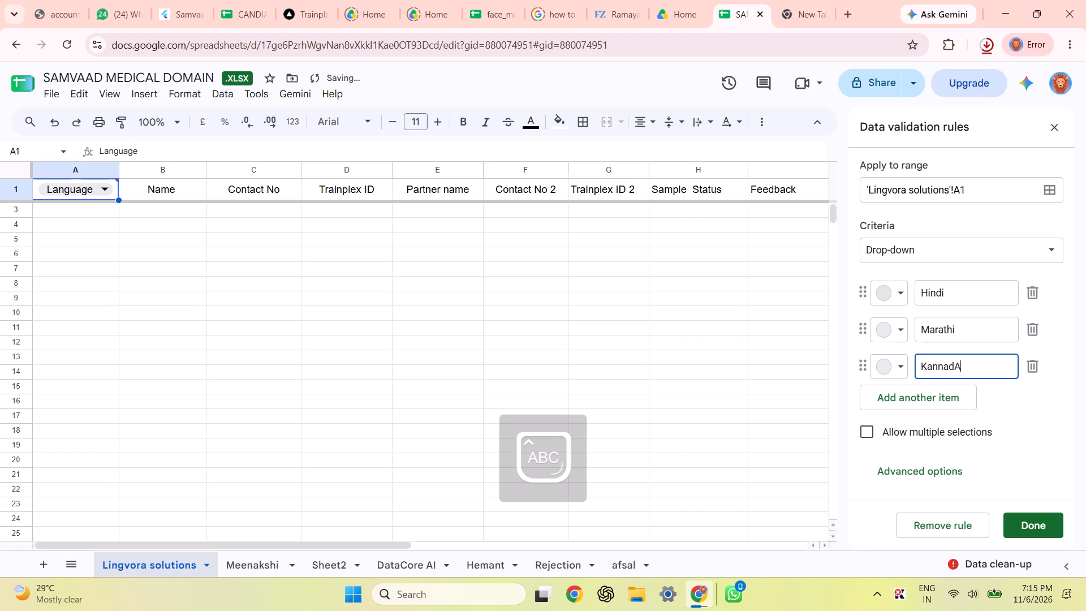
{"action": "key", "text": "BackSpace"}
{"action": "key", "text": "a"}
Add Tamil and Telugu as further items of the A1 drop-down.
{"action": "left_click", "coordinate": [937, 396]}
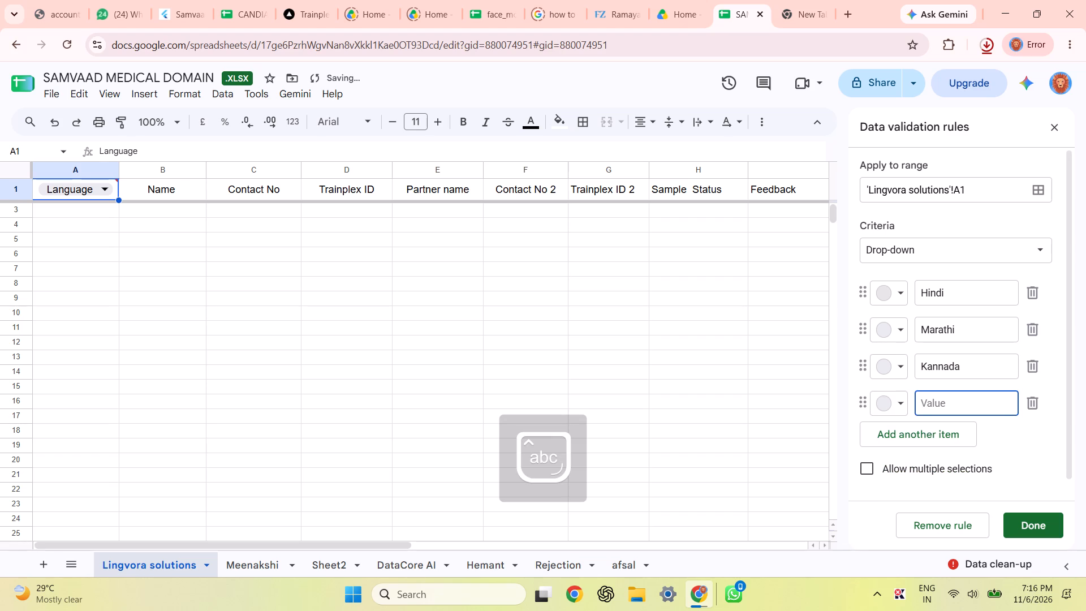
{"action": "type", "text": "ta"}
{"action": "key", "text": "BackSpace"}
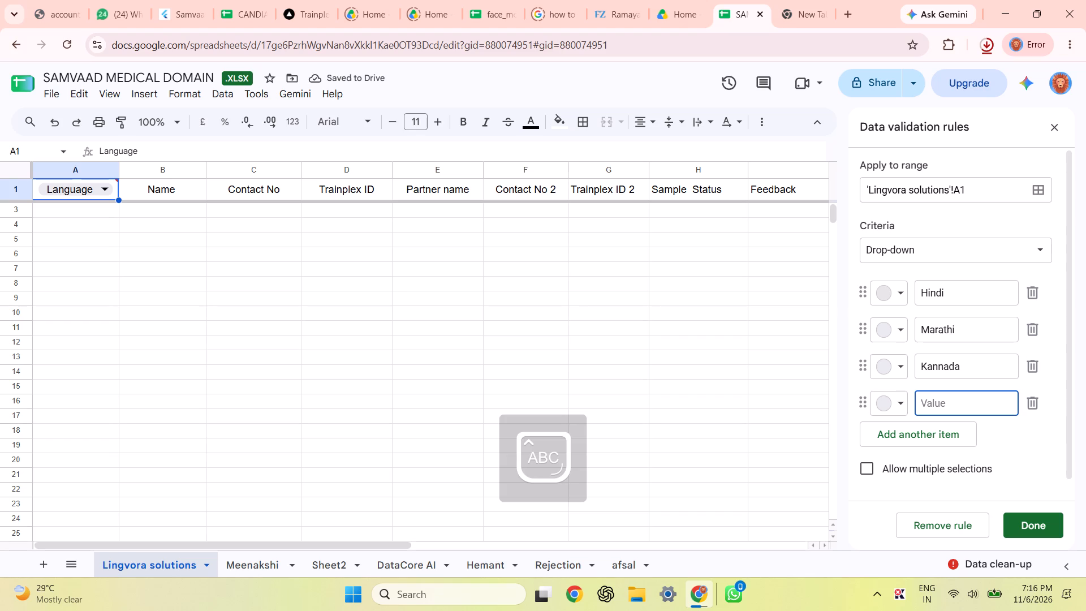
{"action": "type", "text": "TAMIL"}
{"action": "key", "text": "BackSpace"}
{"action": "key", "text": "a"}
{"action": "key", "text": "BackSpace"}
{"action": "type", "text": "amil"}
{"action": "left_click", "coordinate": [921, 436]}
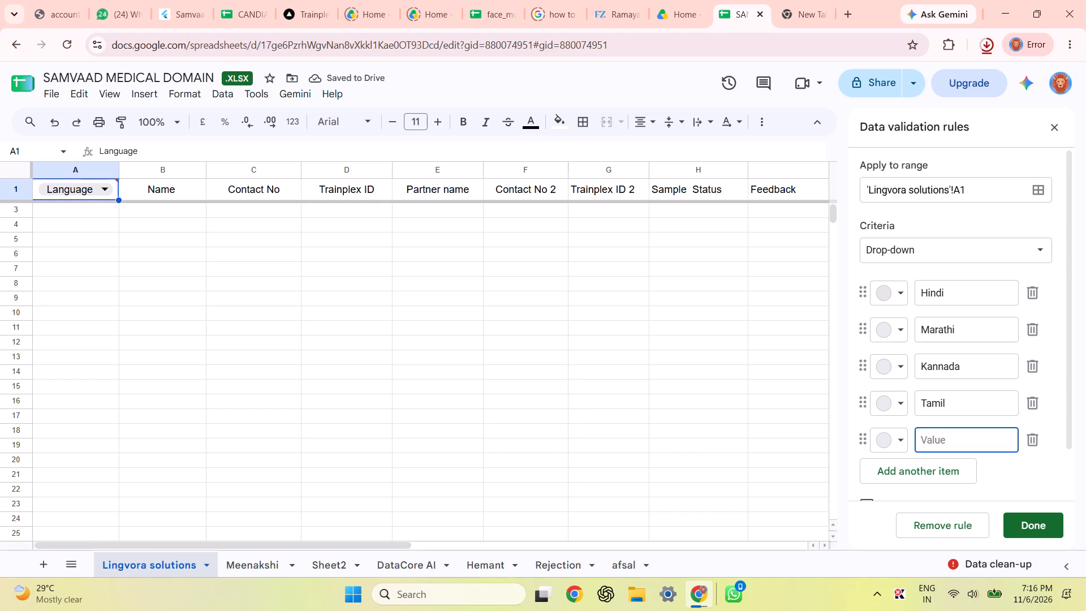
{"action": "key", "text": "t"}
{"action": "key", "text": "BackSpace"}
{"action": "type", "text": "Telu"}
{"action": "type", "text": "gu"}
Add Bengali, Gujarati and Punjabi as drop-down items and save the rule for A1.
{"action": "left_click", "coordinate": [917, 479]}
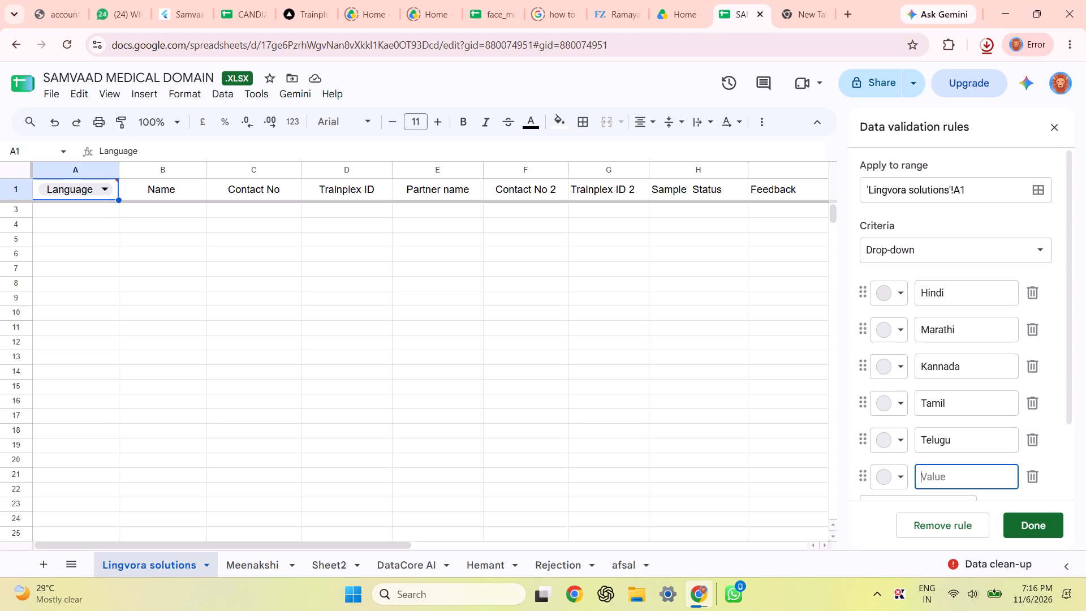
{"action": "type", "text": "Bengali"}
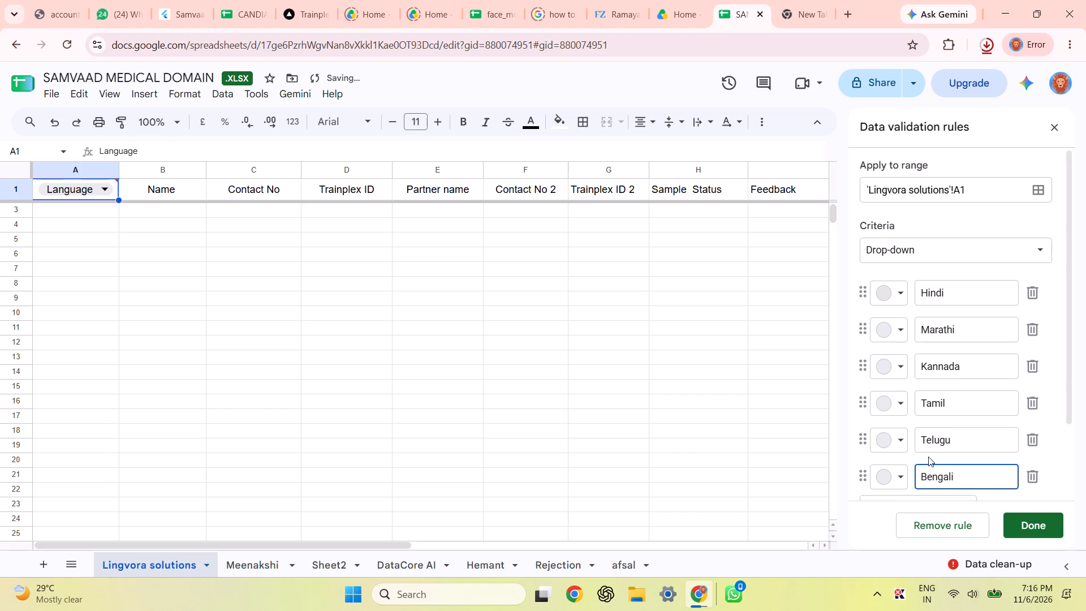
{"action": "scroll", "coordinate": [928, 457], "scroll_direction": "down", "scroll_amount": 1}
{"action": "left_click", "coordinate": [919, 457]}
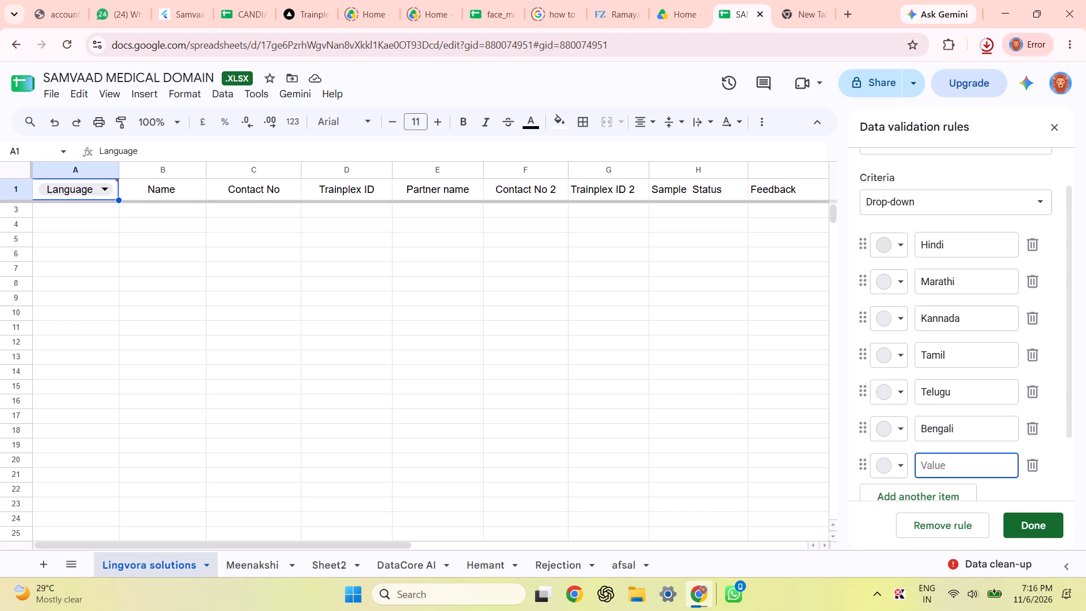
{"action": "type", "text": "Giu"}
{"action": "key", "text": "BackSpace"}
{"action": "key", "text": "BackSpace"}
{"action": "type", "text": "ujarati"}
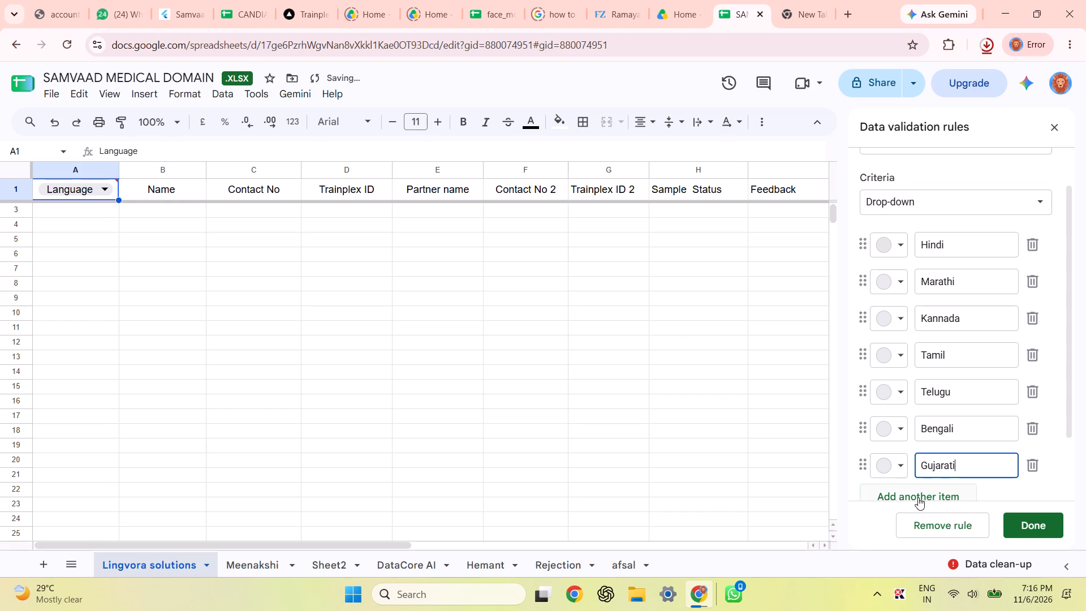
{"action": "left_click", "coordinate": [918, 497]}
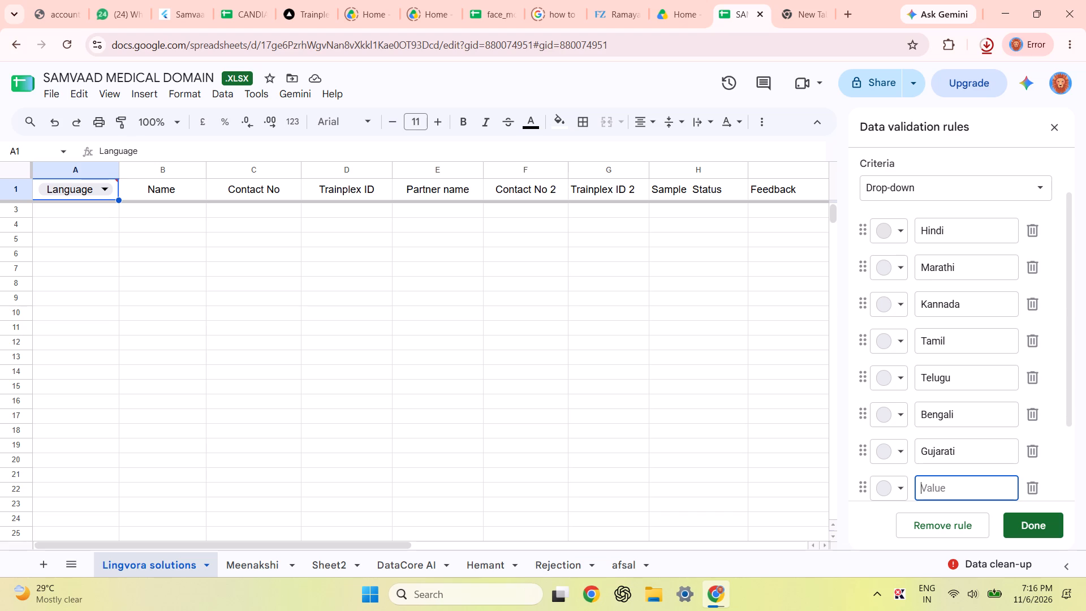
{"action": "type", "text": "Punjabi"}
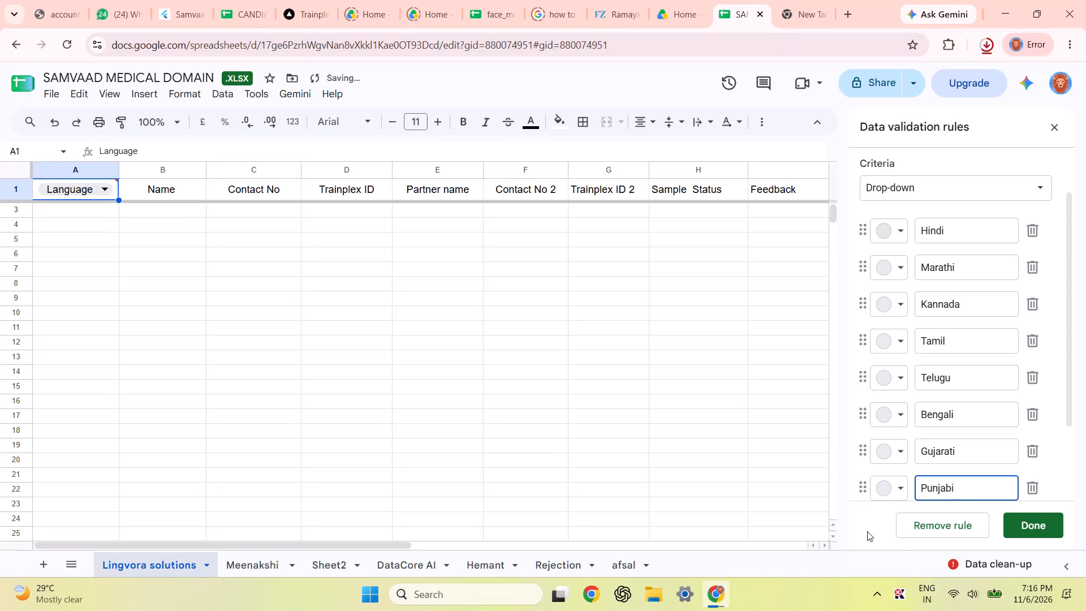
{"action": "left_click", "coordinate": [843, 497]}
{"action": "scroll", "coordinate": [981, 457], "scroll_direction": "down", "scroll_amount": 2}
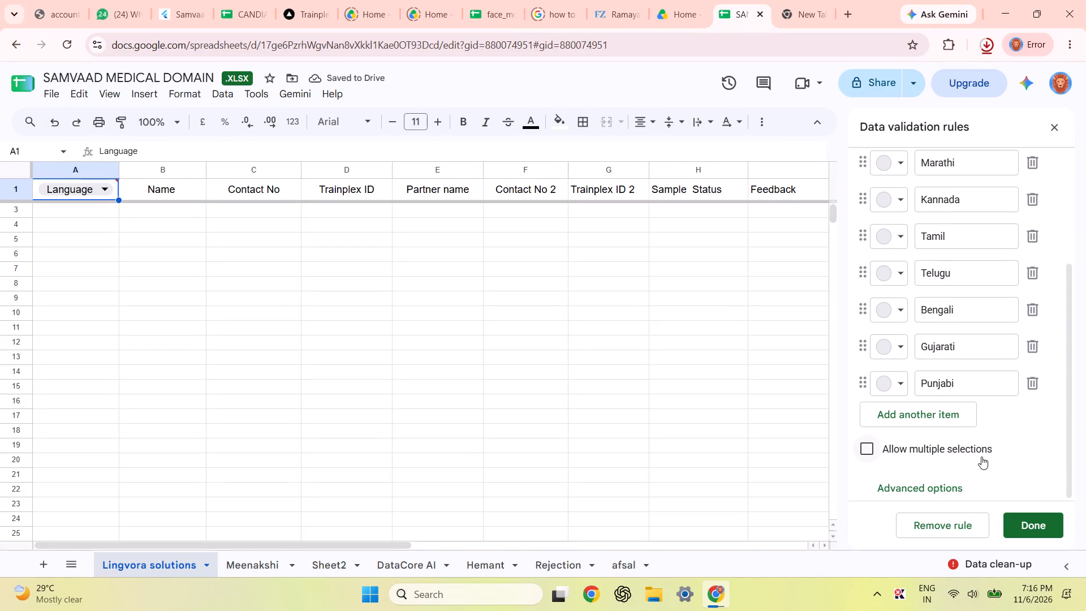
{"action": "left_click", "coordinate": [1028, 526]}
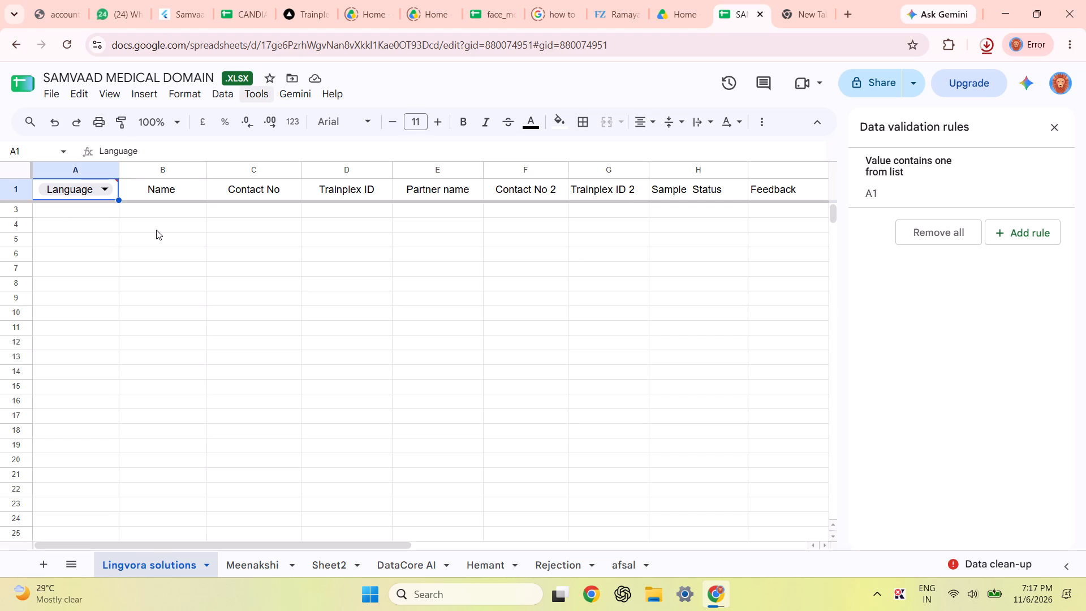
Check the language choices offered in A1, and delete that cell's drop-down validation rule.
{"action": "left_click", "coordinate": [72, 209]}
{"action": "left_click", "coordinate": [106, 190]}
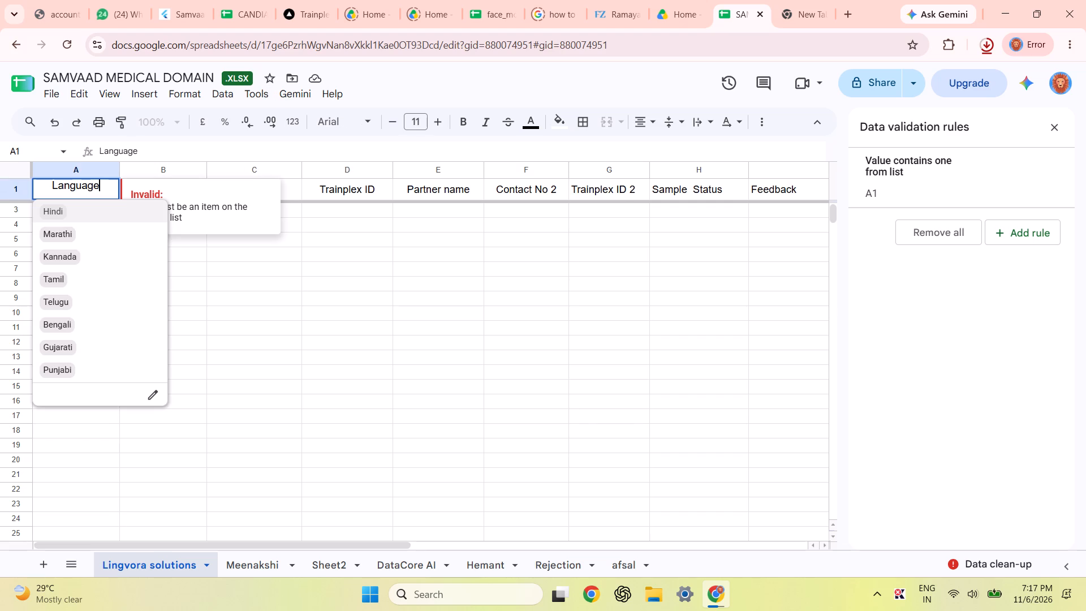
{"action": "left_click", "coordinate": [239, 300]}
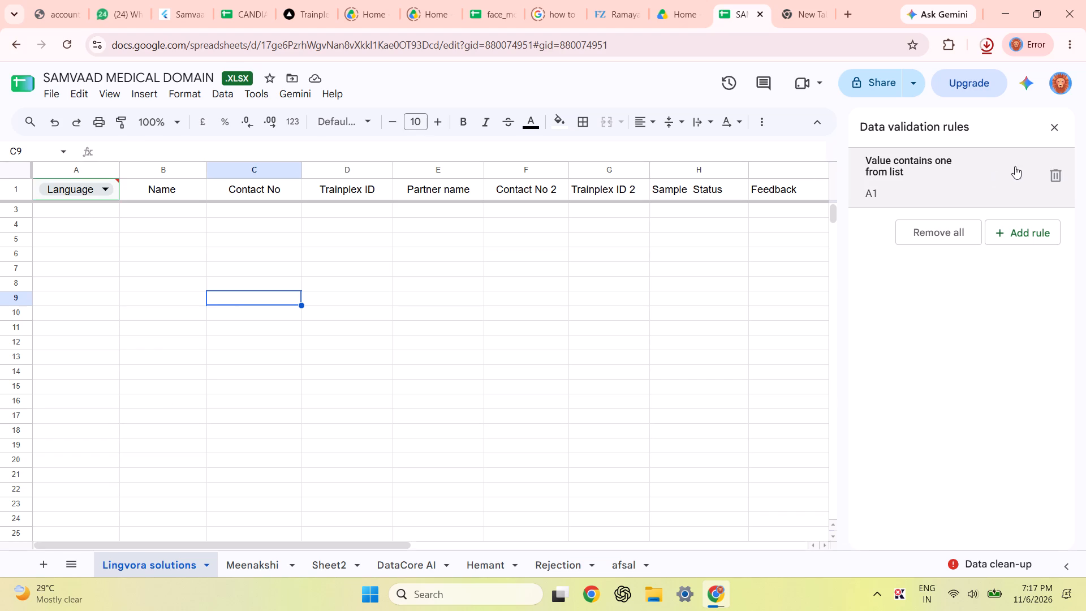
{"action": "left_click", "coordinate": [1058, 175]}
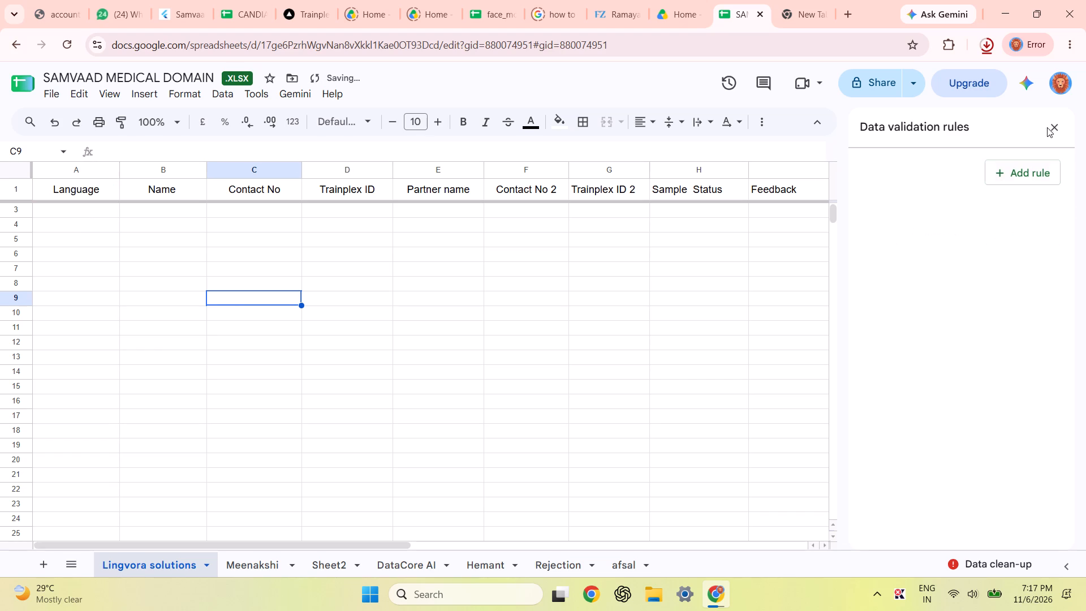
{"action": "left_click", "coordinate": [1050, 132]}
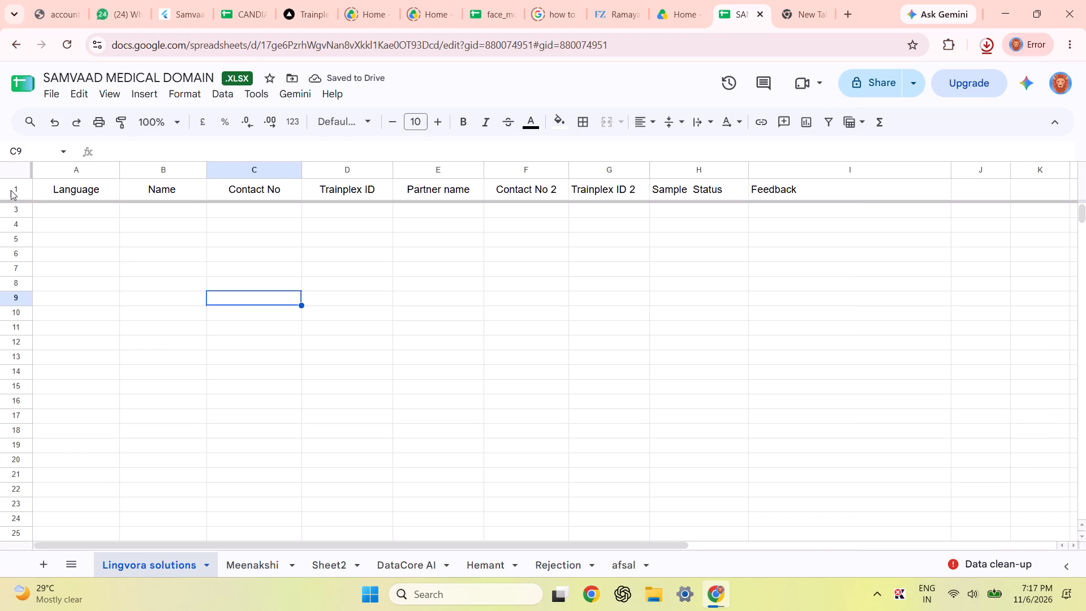
Convert rows 1 to 21, including the Language to Feedback header row, into a table.
{"action": "left_click_drag", "start_coordinate": [11, 190], "coordinate": [276, 497]}
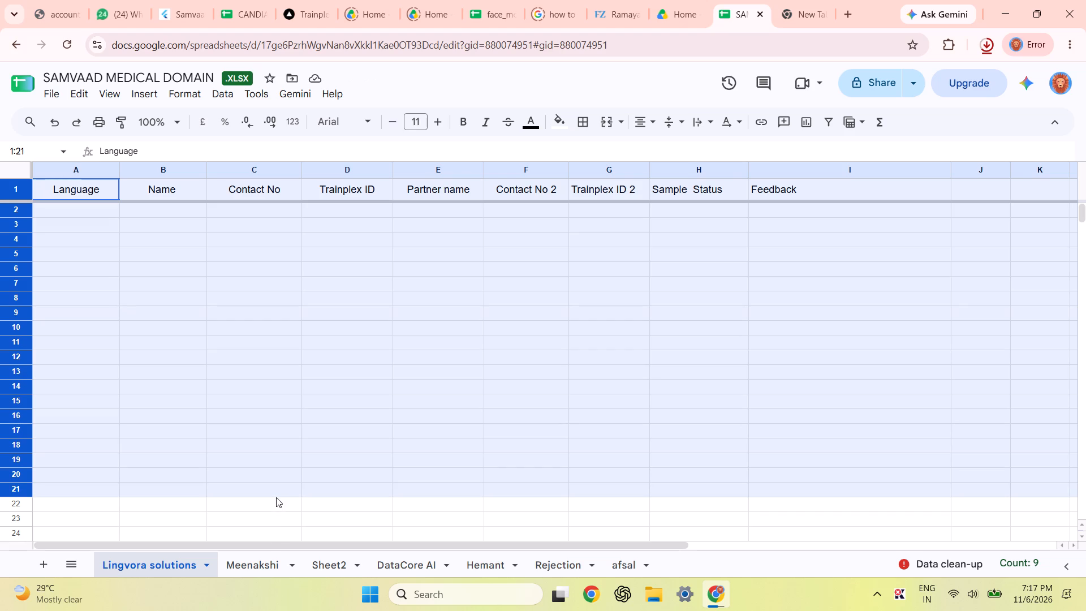
{"action": "left_click", "coordinate": [197, 91]}
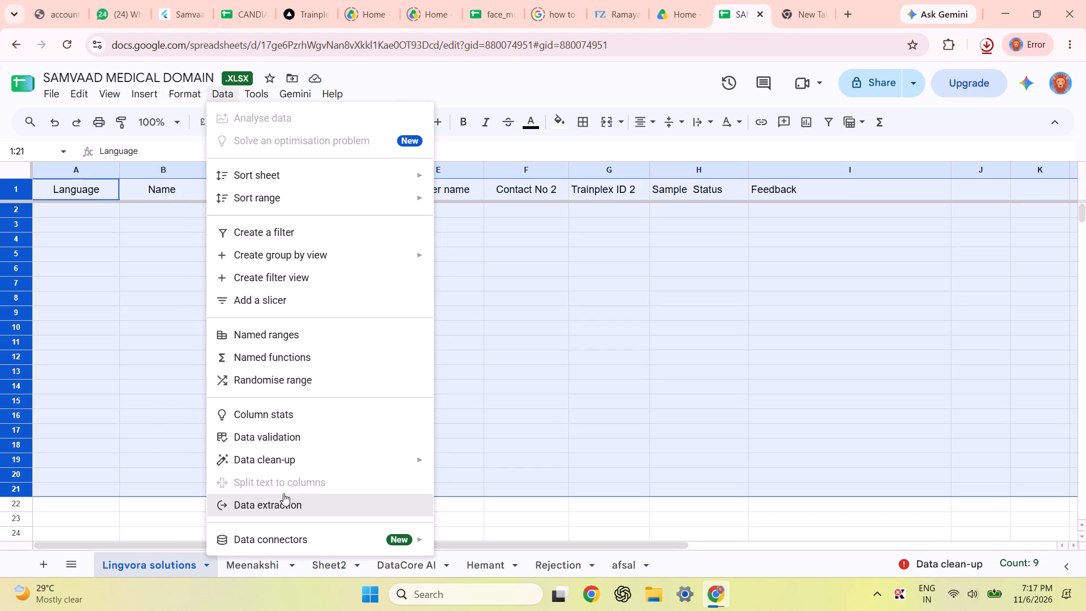
{"action": "scroll", "coordinate": [273, 513], "scroll_direction": "down", "scroll_amount": 1}
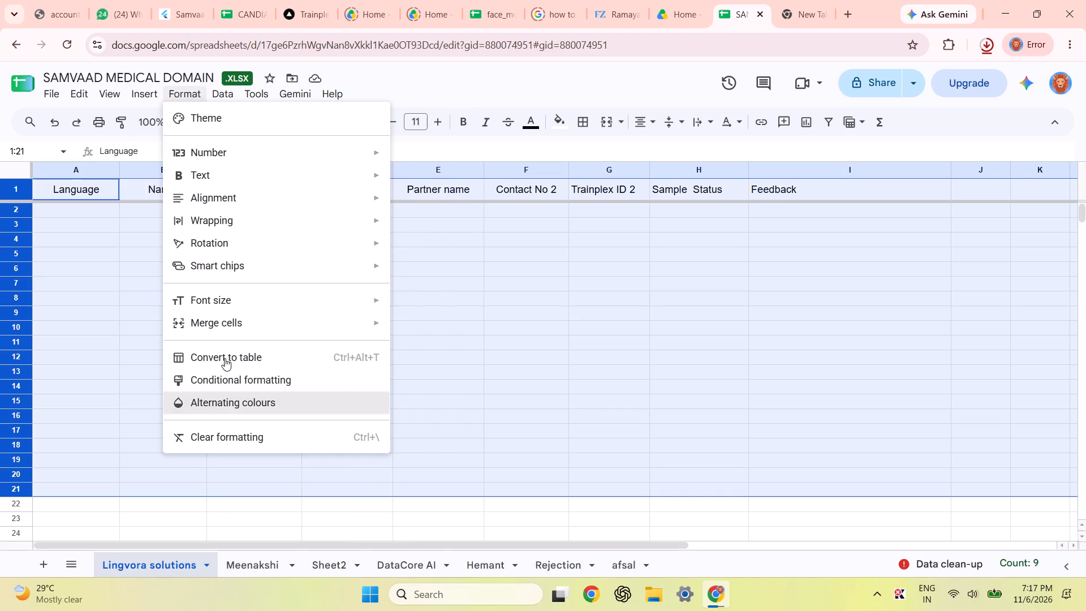
{"action": "left_click", "coordinate": [219, 364]}
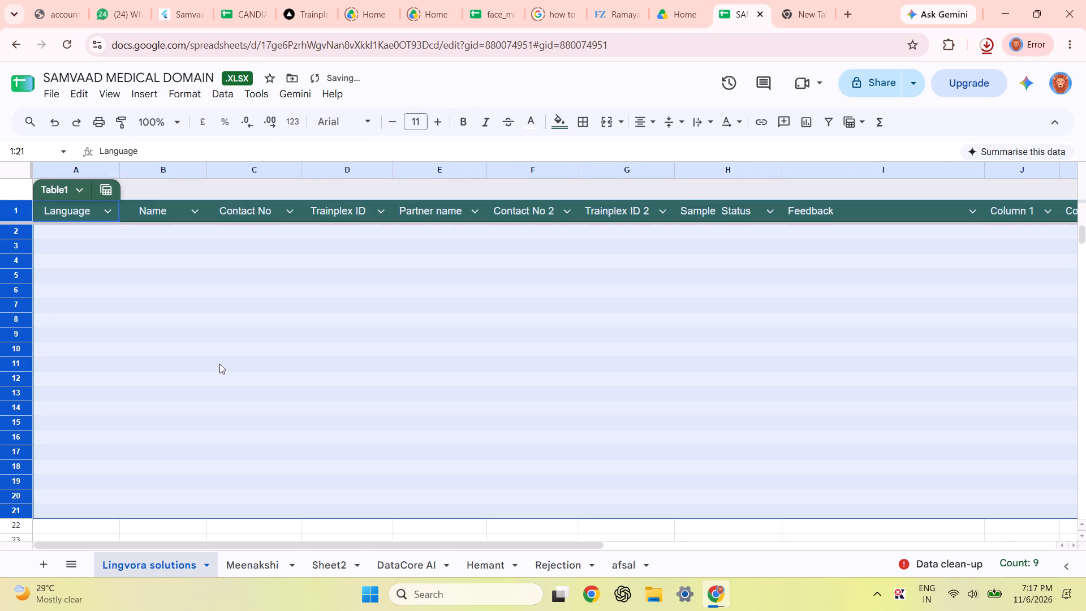
{"action": "left_click", "coordinate": [180, 328]}
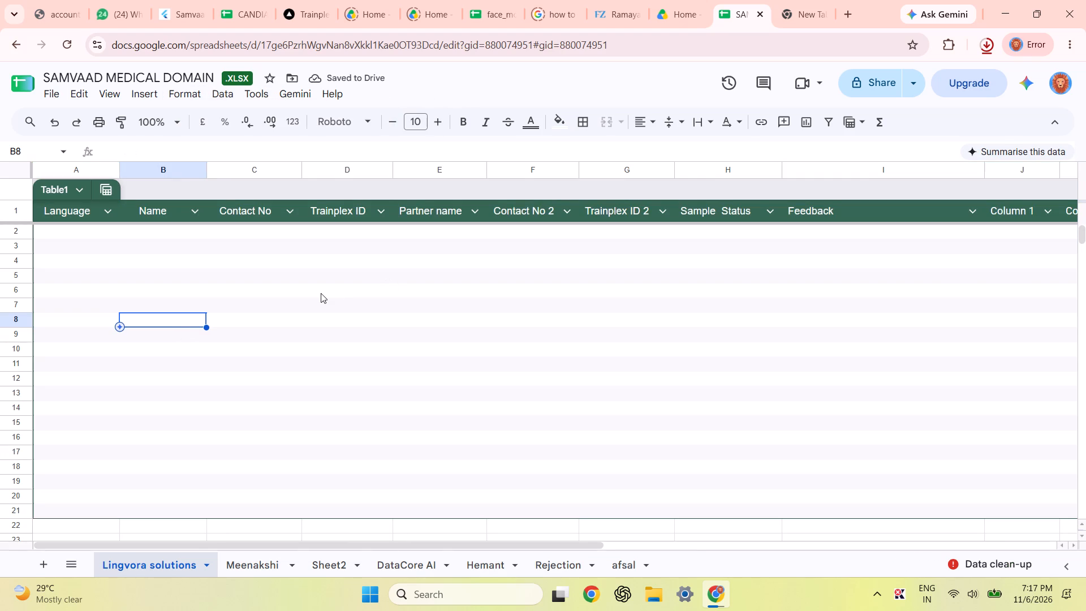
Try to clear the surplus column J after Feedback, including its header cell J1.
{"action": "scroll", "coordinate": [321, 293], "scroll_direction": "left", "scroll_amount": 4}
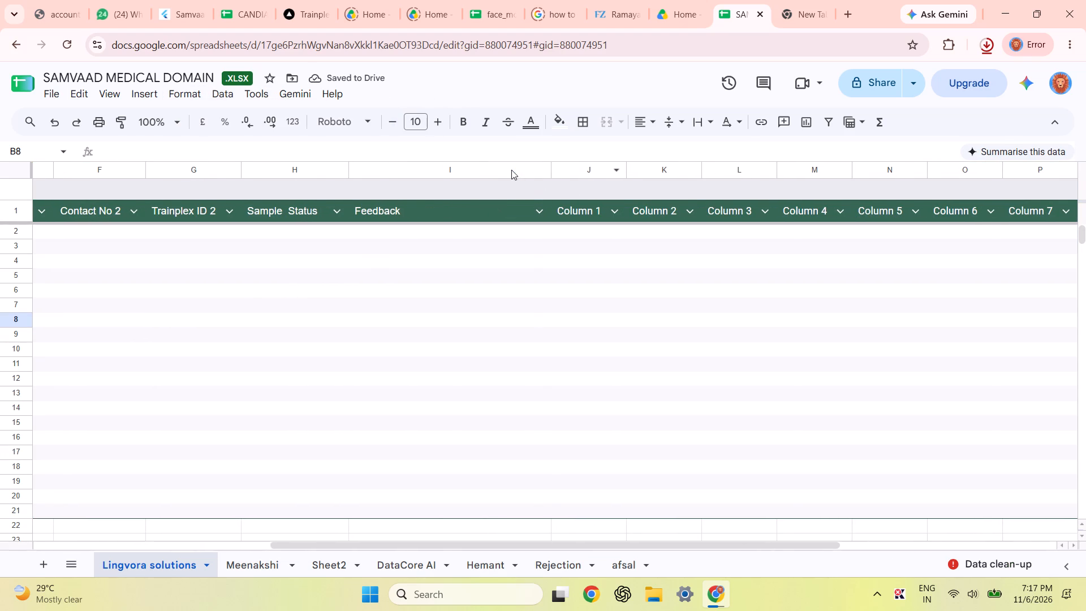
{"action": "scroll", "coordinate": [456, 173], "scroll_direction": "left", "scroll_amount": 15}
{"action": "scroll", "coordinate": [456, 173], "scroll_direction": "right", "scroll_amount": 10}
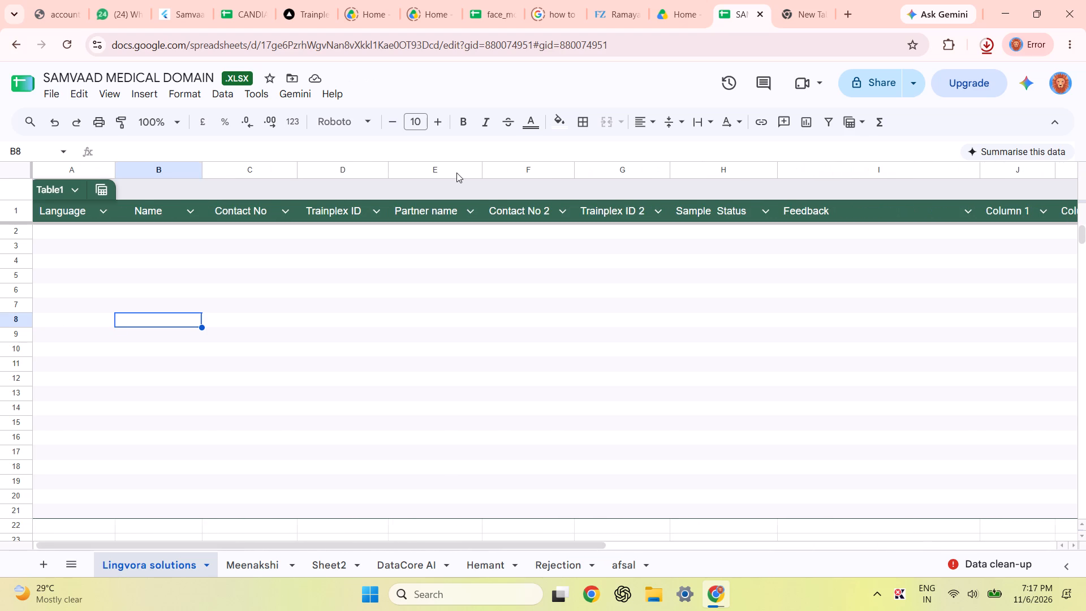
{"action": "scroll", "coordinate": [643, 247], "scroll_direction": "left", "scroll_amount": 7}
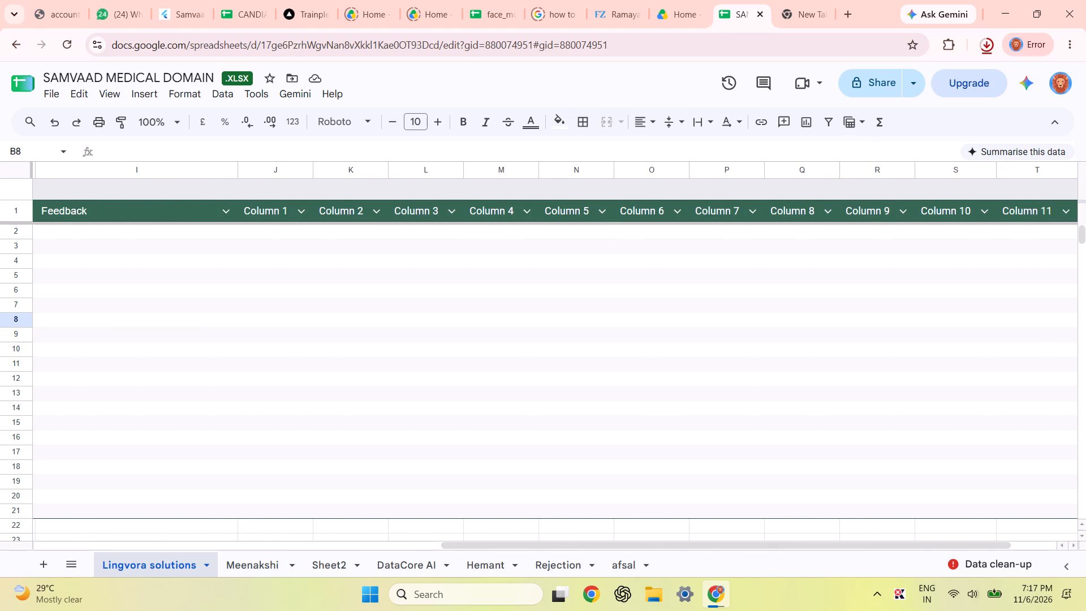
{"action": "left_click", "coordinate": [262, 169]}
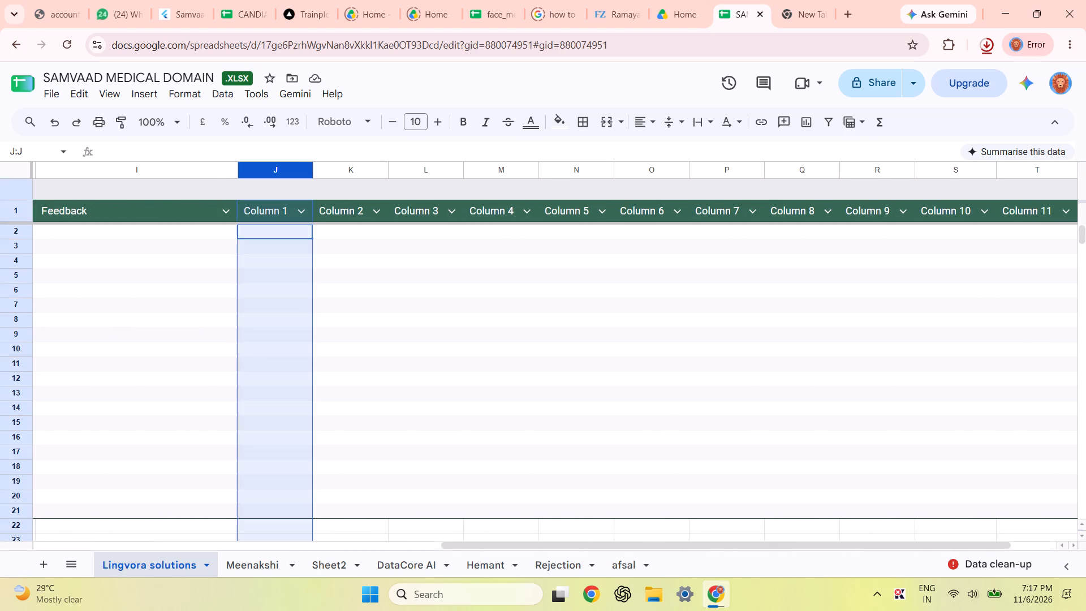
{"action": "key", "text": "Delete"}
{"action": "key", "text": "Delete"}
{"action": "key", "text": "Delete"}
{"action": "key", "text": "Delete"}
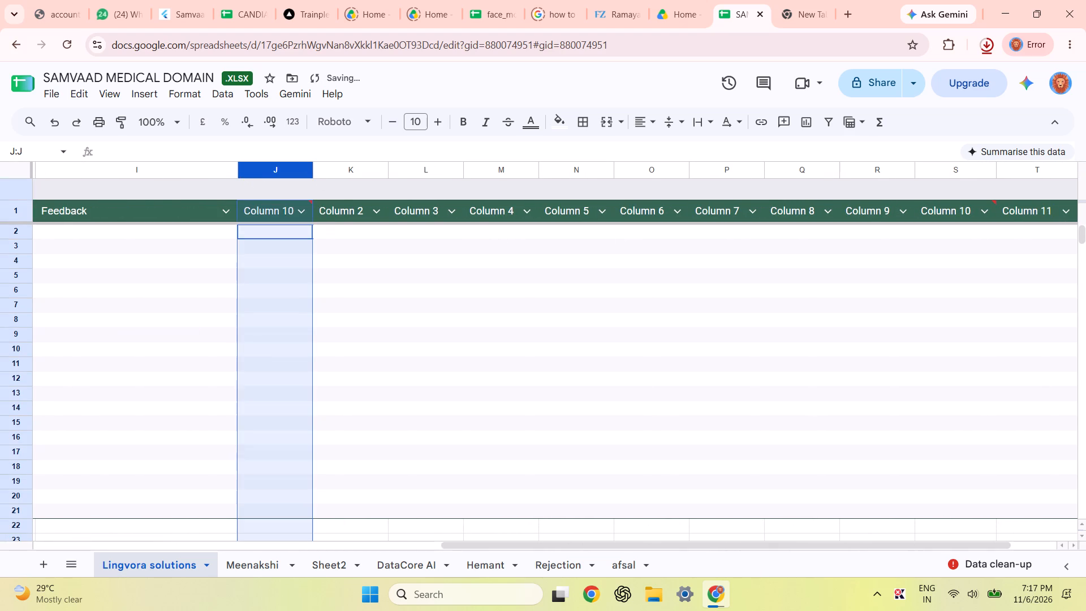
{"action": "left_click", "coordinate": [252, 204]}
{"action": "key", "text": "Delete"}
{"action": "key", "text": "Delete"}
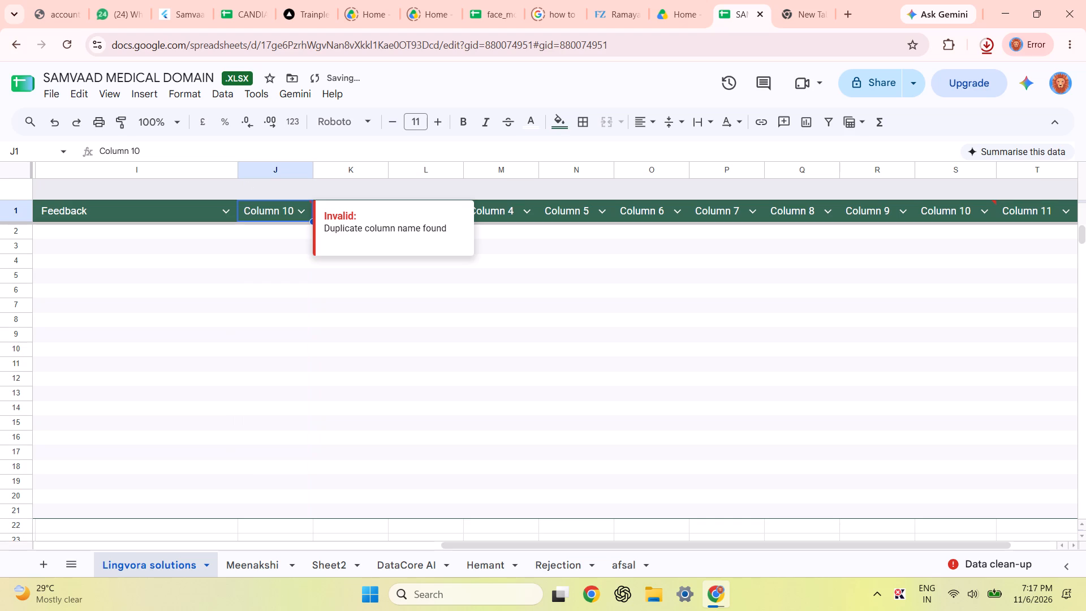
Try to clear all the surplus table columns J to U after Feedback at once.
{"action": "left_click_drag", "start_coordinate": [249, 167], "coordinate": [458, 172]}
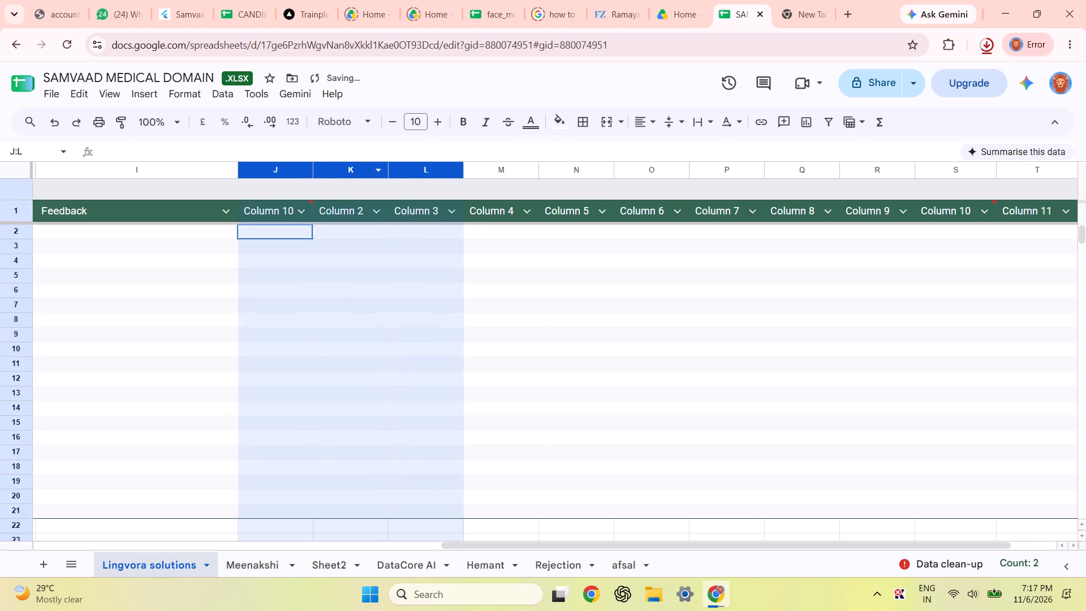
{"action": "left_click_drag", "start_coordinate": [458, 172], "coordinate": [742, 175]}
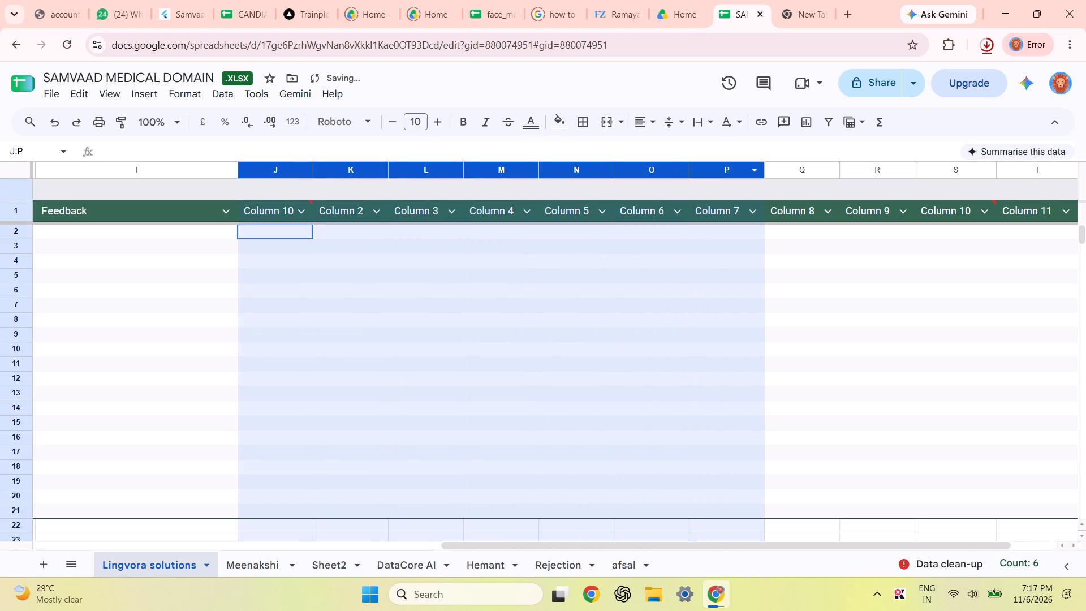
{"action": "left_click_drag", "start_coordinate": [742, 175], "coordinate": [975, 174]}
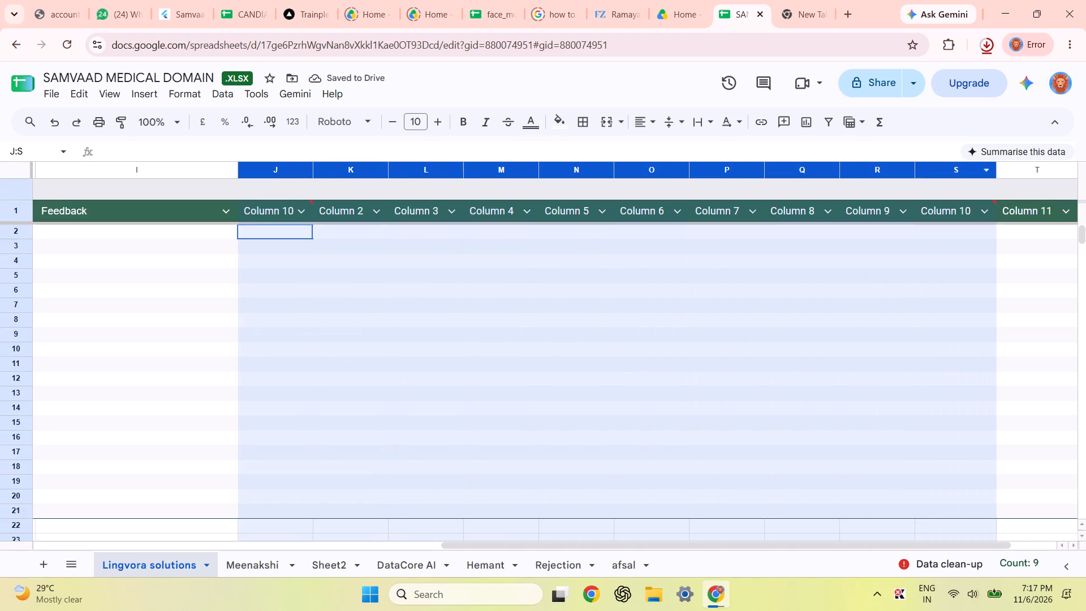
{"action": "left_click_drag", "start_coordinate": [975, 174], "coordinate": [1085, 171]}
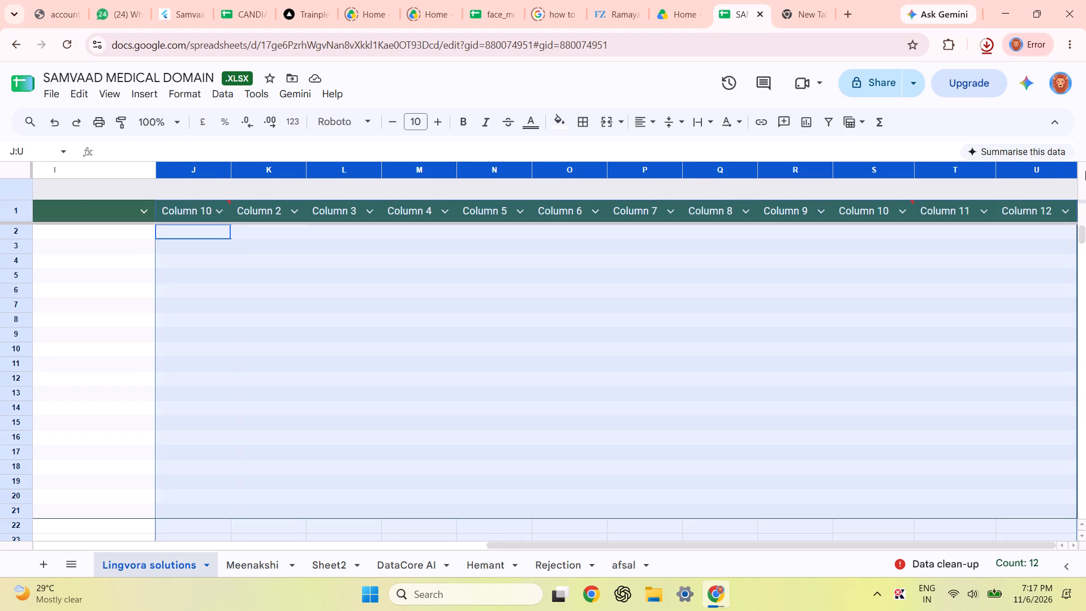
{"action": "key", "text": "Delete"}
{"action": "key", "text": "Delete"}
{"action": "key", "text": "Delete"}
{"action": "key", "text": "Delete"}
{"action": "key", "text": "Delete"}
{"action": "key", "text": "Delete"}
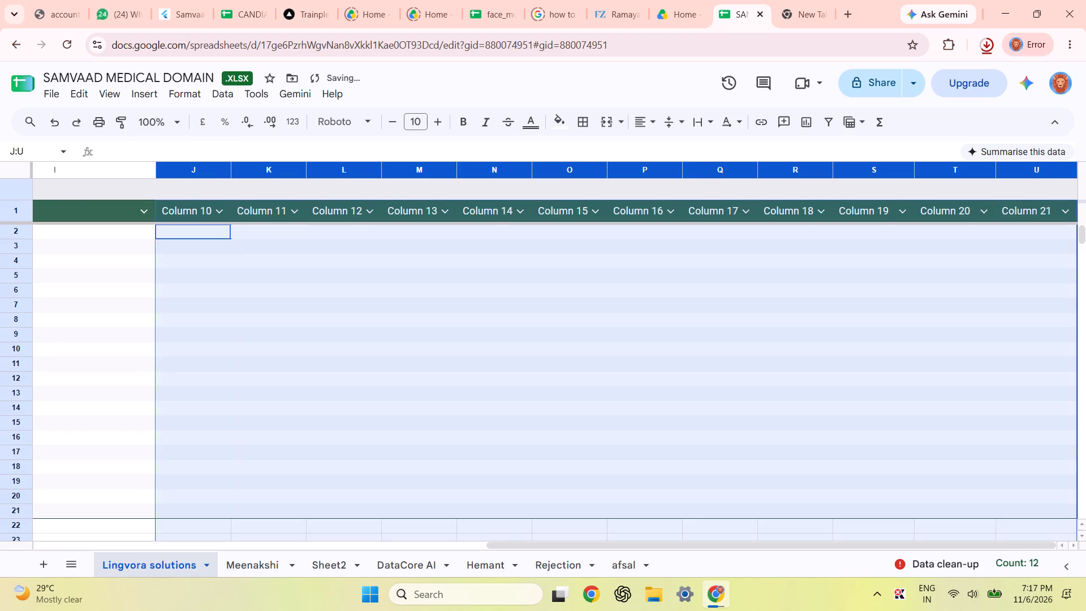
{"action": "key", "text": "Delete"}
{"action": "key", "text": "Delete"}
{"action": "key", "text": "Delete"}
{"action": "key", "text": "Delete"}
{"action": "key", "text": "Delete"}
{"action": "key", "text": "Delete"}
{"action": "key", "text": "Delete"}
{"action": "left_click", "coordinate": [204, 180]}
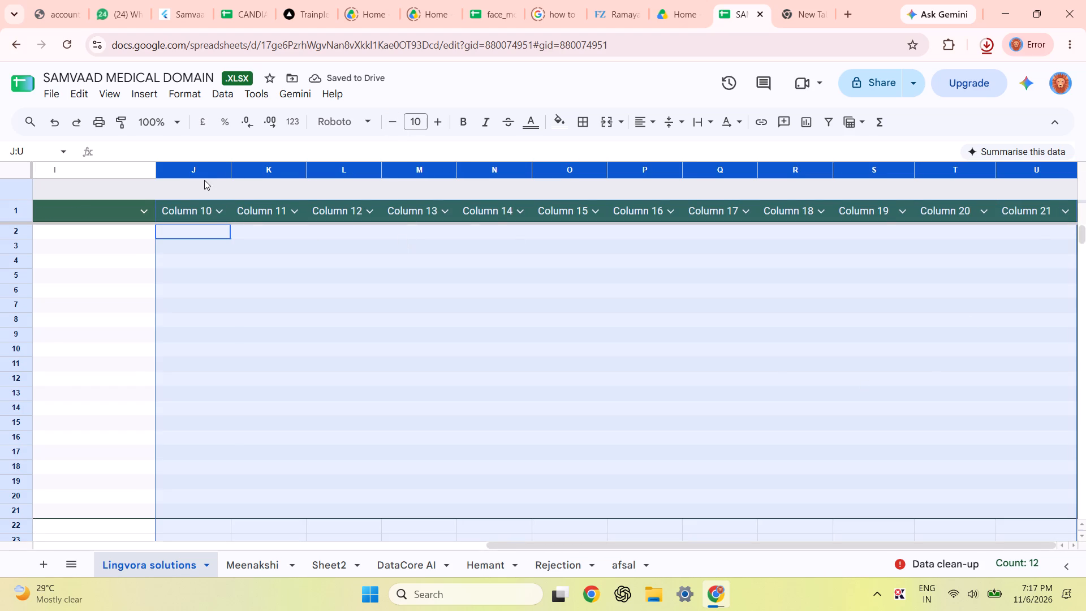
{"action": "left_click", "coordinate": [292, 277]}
Delete the surplus columns headed Column 10, 11, 12, 13 and 14 after Feedback from the sheet.
{"action": "left_click", "coordinate": [203, 169]}
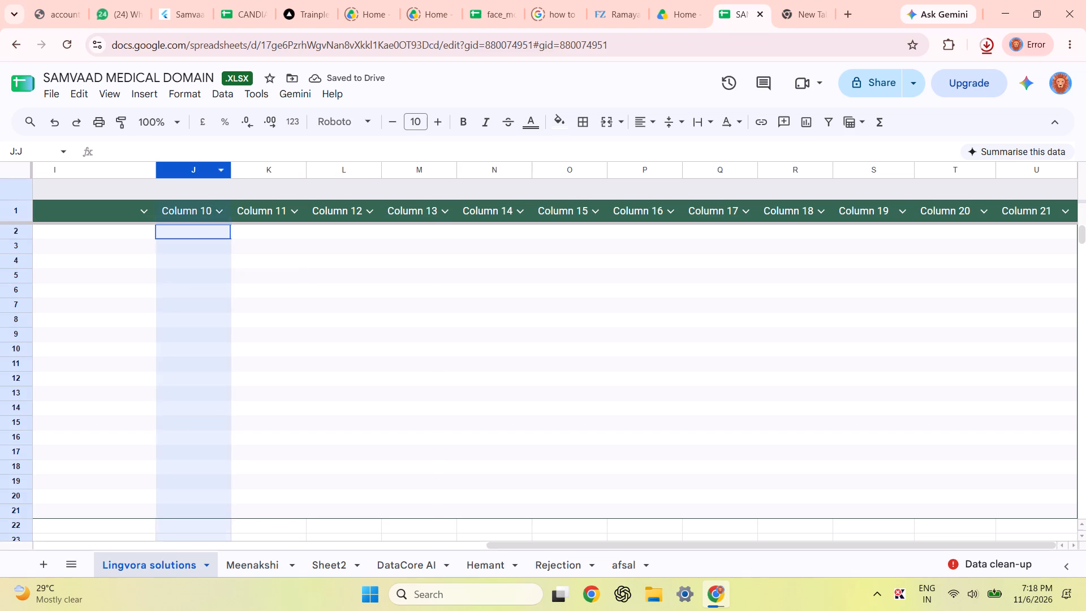
{"action": "right_click", "coordinate": [203, 169]}
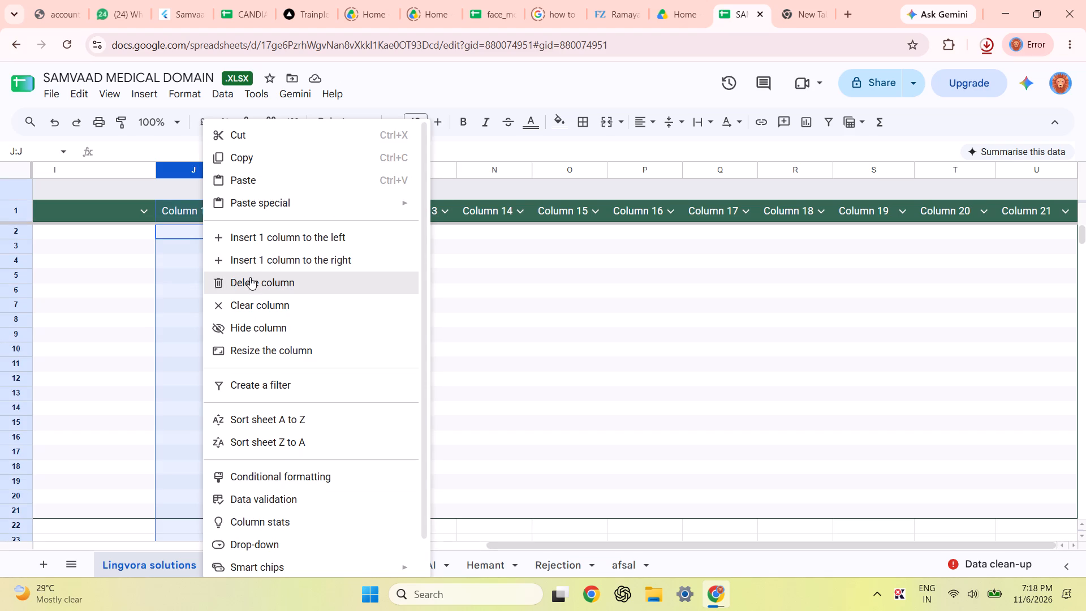
{"action": "left_click", "coordinate": [250, 277]}
{"action": "double_click", "coordinate": [270, 173]}
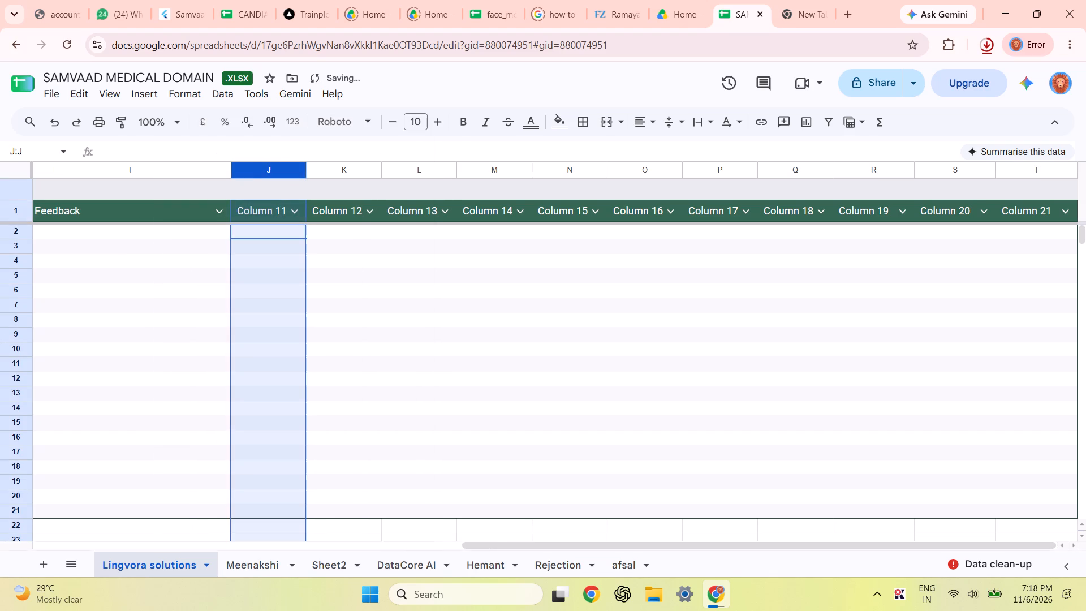
{"action": "right_click", "coordinate": [270, 173]}
{"action": "left_click", "coordinate": [314, 282]}
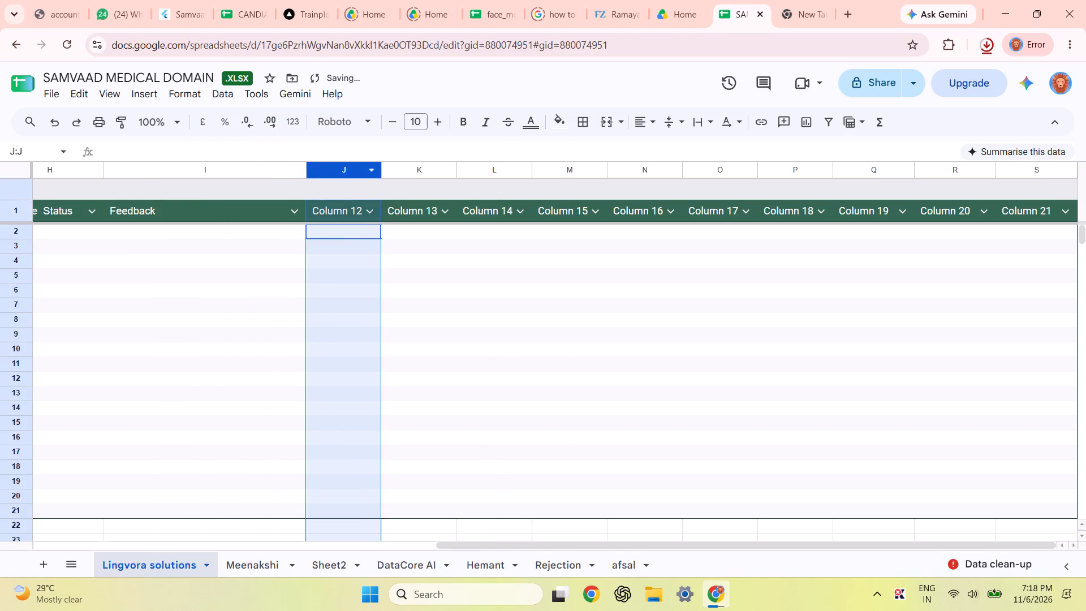
{"action": "right_click", "coordinate": [335, 169]}
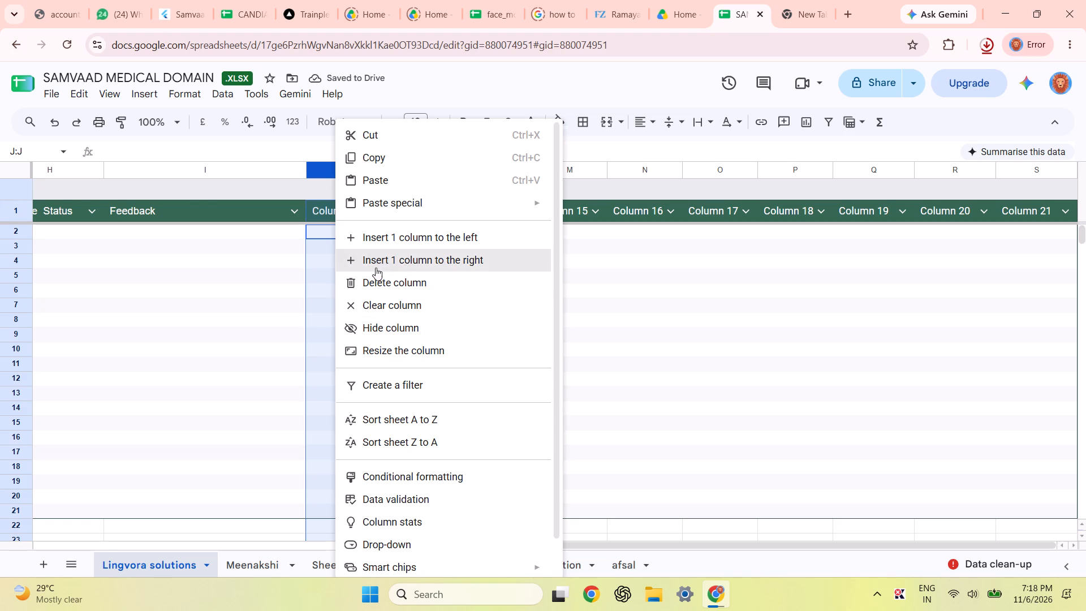
{"action": "left_click", "coordinate": [373, 277]}
{"action": "right_click", "coordinate": [406, 174]}
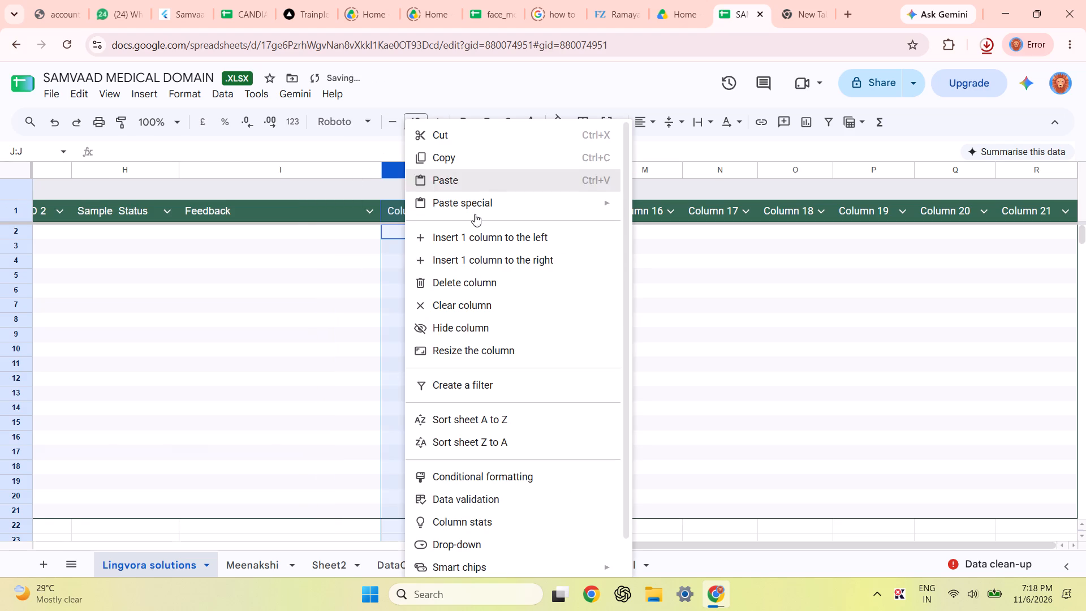
{"action": "left_click", "coordinate": [464, 285]}
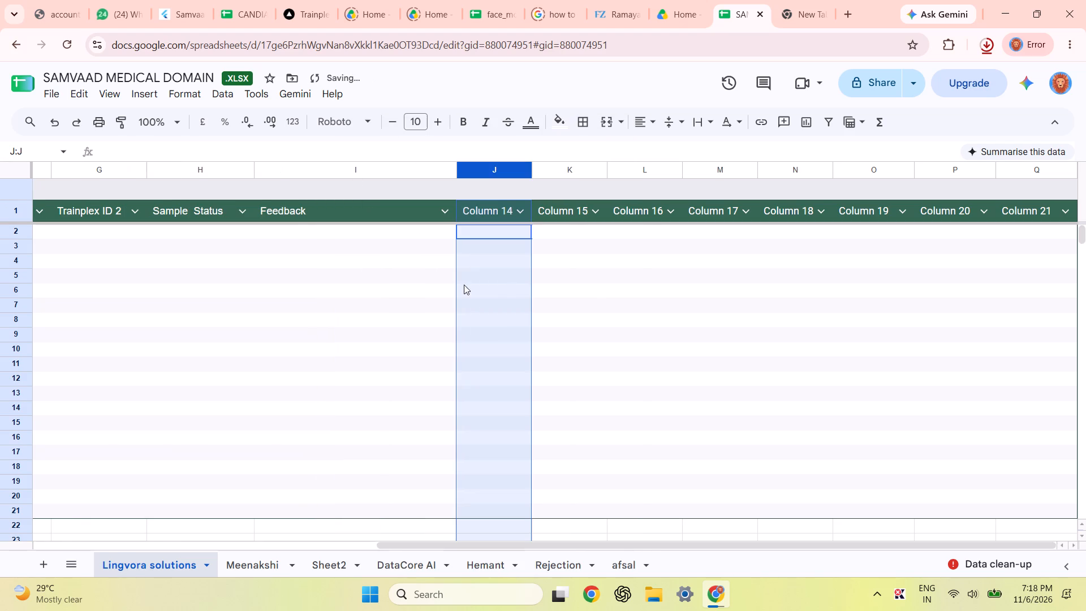
{"action": "right_click", "coordinate": [474, 169]}
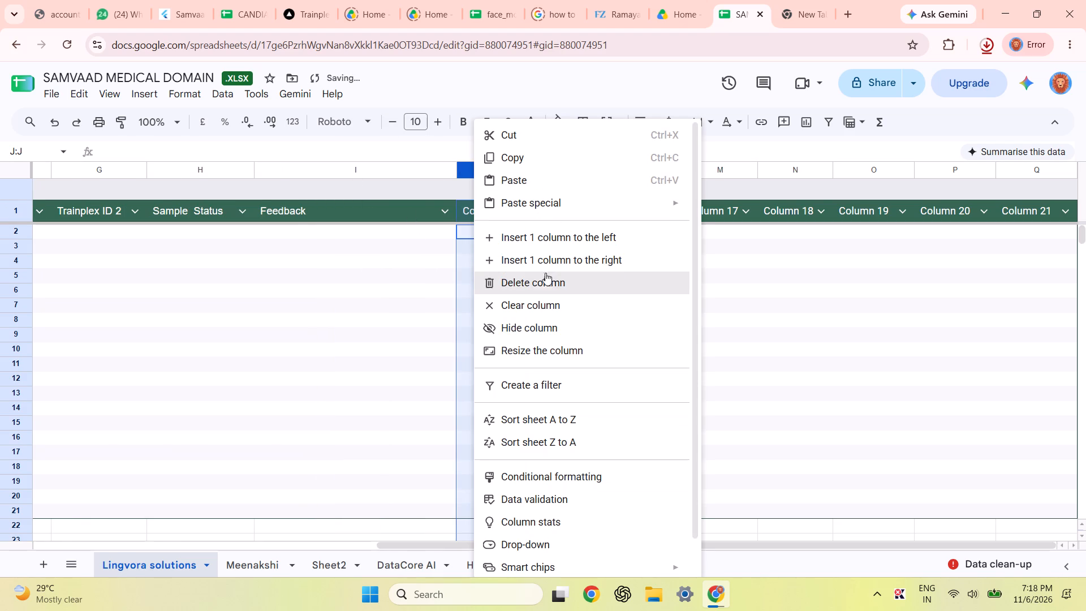
{"action": "left_click", "coordinate": [530, 283]}
Delete the surplus columns headed Column 15, 16, 17 and 18 after Feedback from the sheet.
{"action": "right_click", "coordinate": [565, 168]}
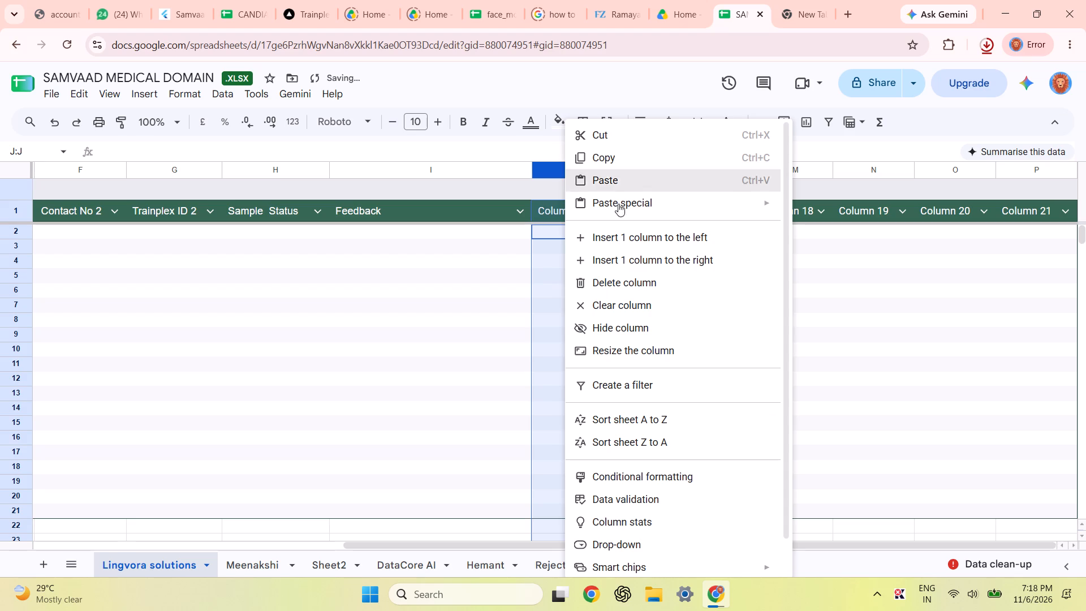
{"action": "left_click", "coordinate": [607, 276]}
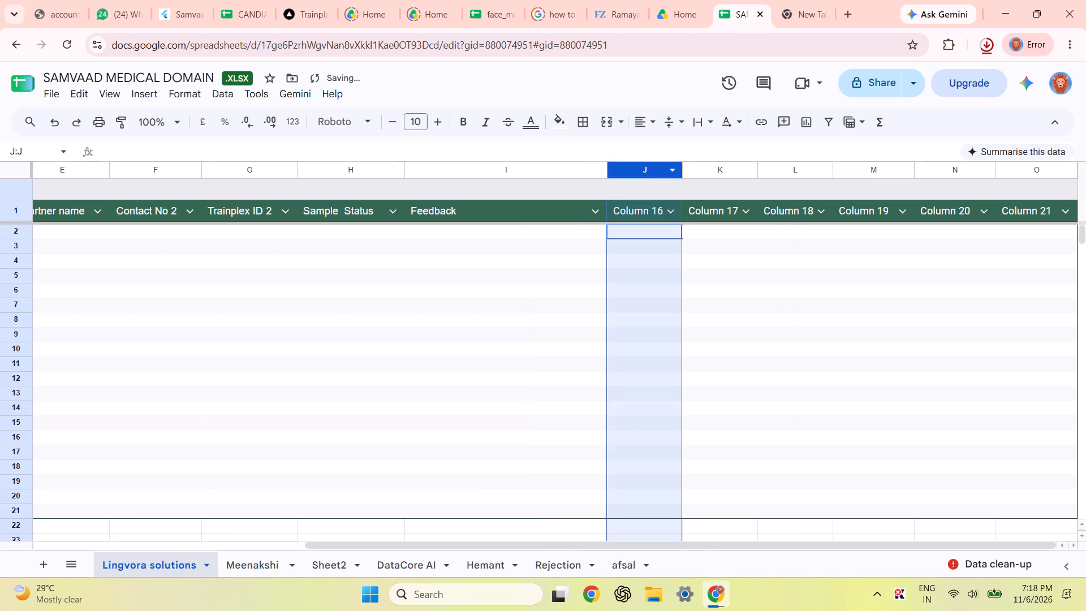
{"action": "right_click", "coordinate": [645, 170]}
{"action": "left_click", "coordinate": [714, 286]}
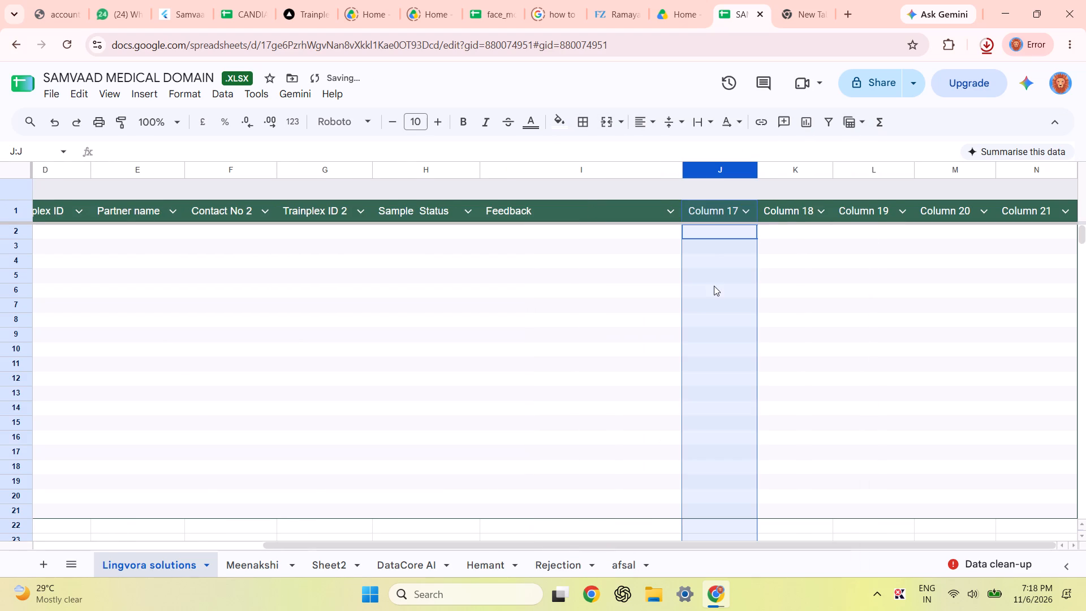
{"action": "right_click", "coordinate": [709, 171]}
{"action": "left_click", "coordinate": [762, 289]}
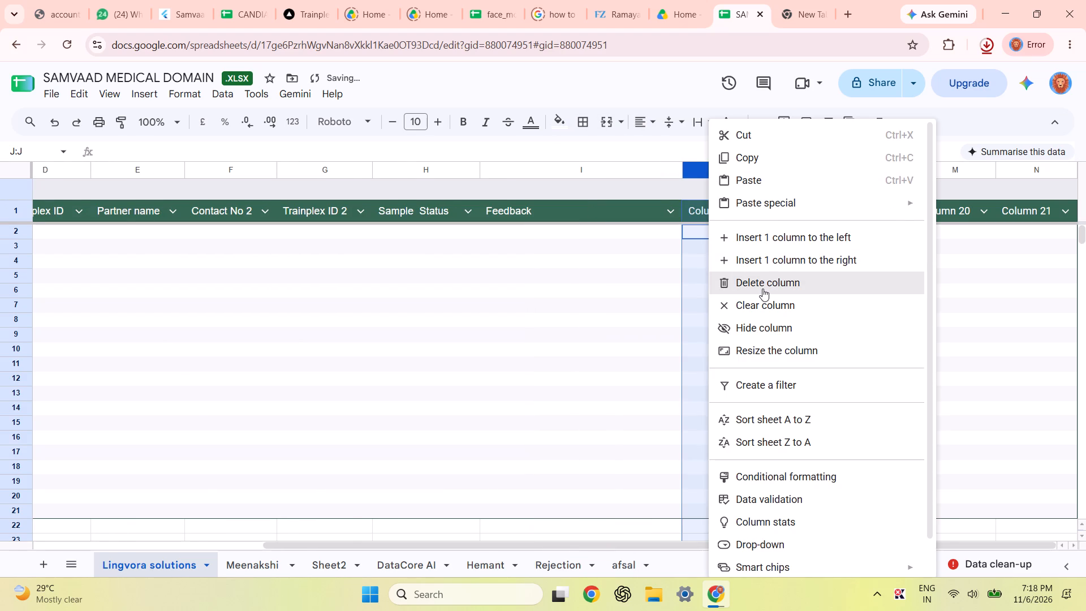
{"action": "right_click", "coordinate": [777, 170]}
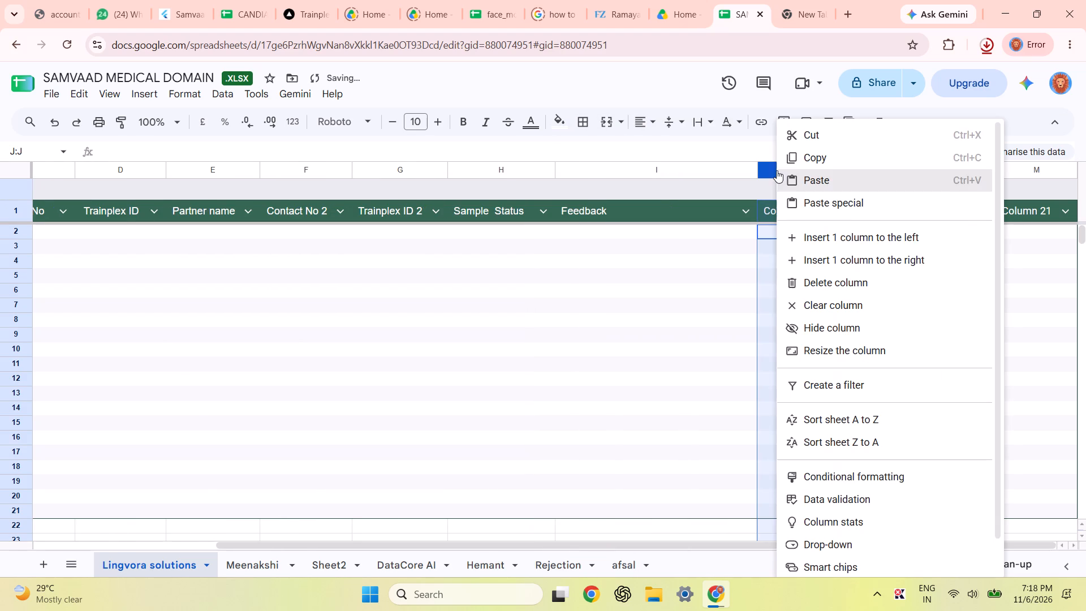
{"action": "left_click", "coordinate": [811, 277]}
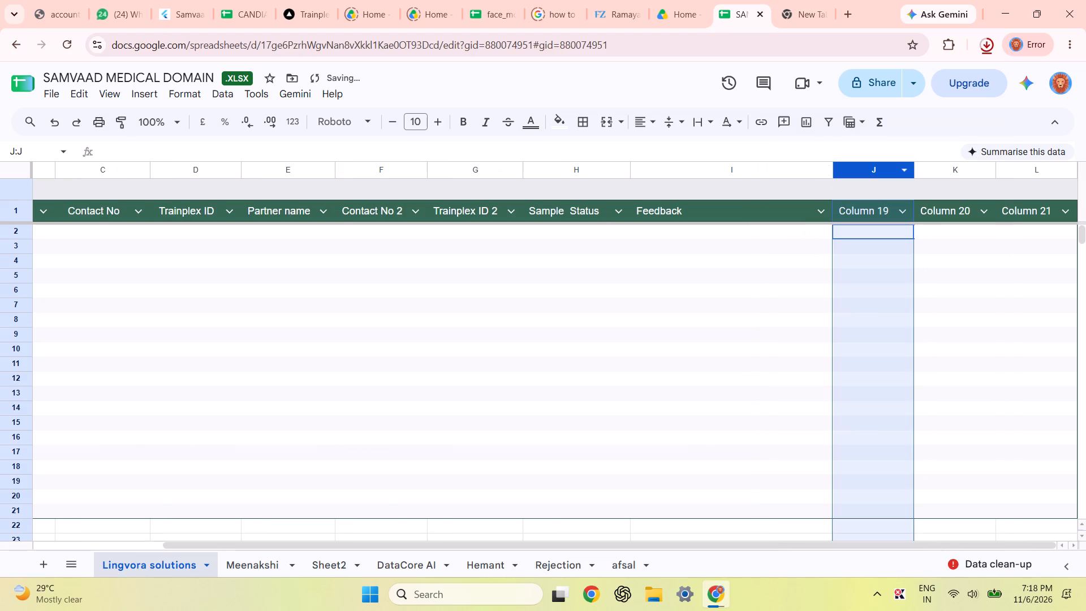
Delete the last surplus columns headed Column 19, 20 and 21, so that Feedback is the table's final column.
{"action": "left_click", "coordinate": [857, 171]}
{"action": "right_click", "coordinate": [857, 171]}
{"action": "left_click", "coordinate": [906, 282]}
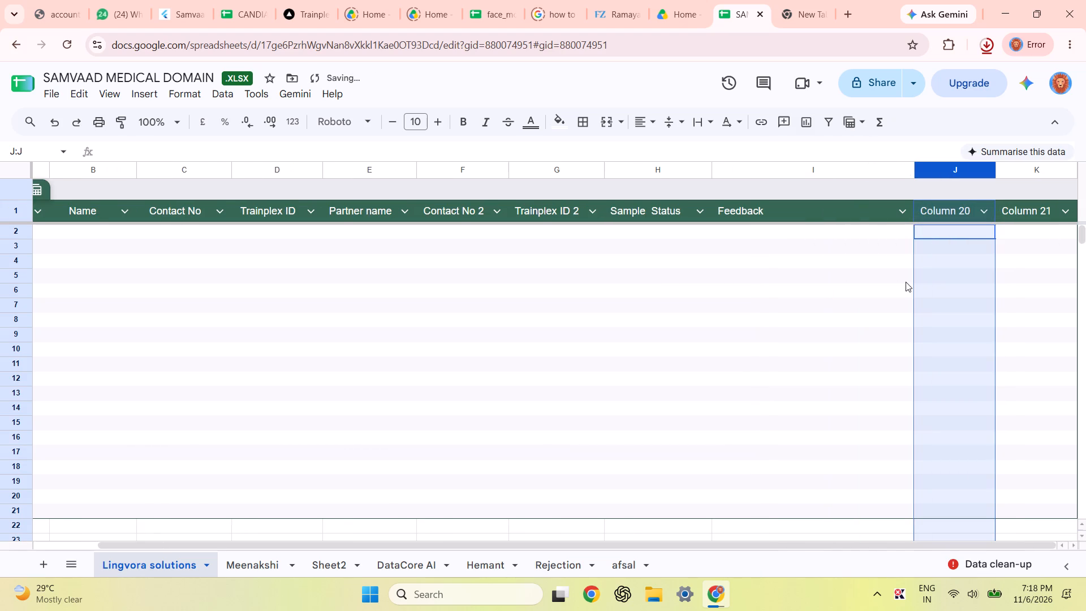
{"action": "left_click", "coordinate": [939, 171]}
{"action": "right_click", "coordinate": [942, 172]}
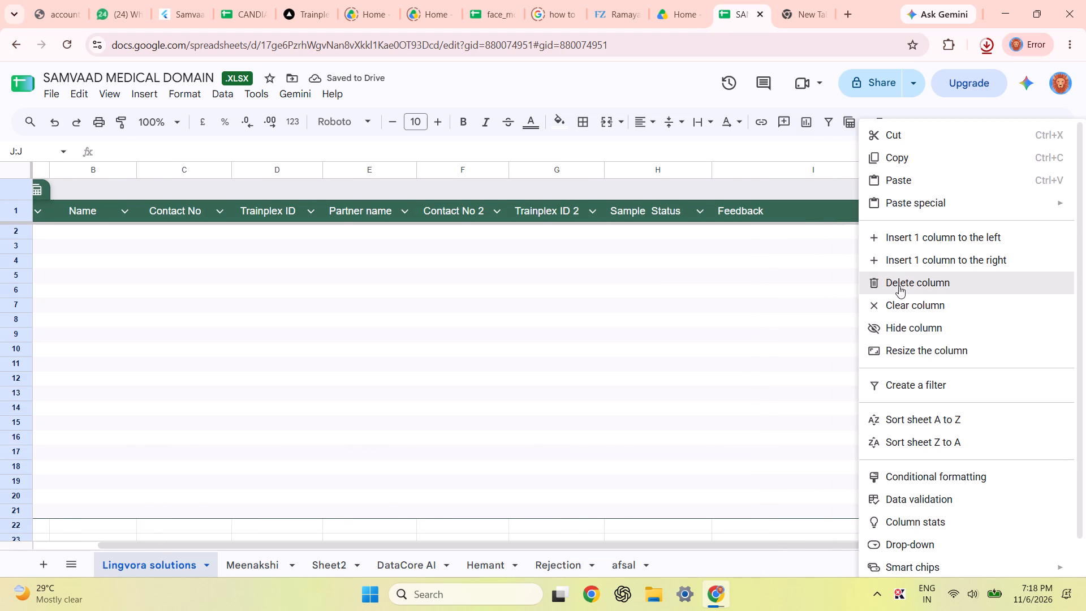
{"action": "left_click", "coordinate": [899, 286]}
{"action": "right_click", "coordinate": [1009, 170]}
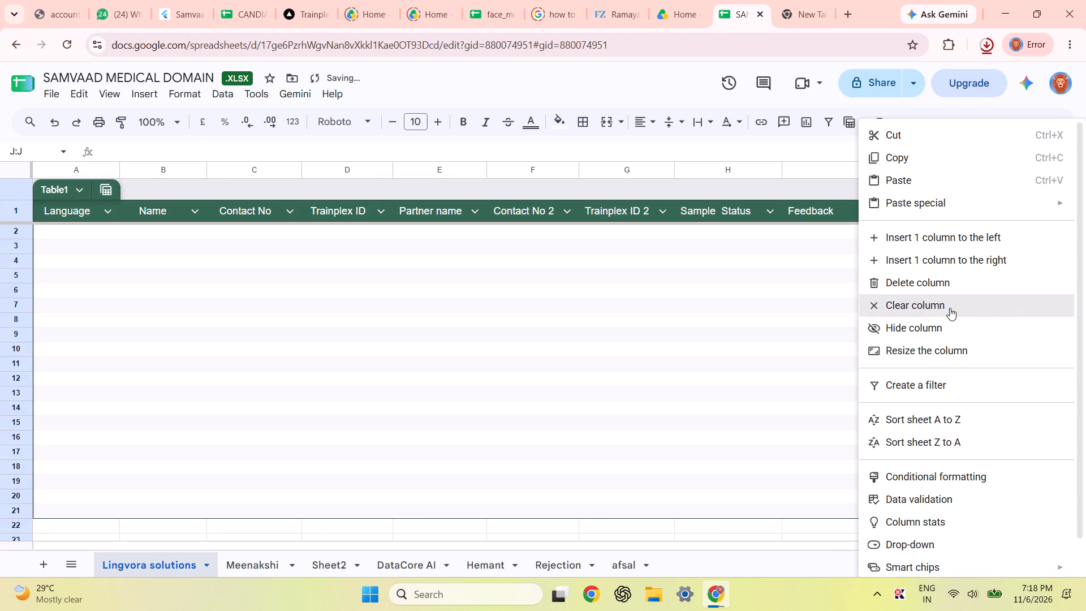
{"action": "left_click", "coordinate": [920, 278]}
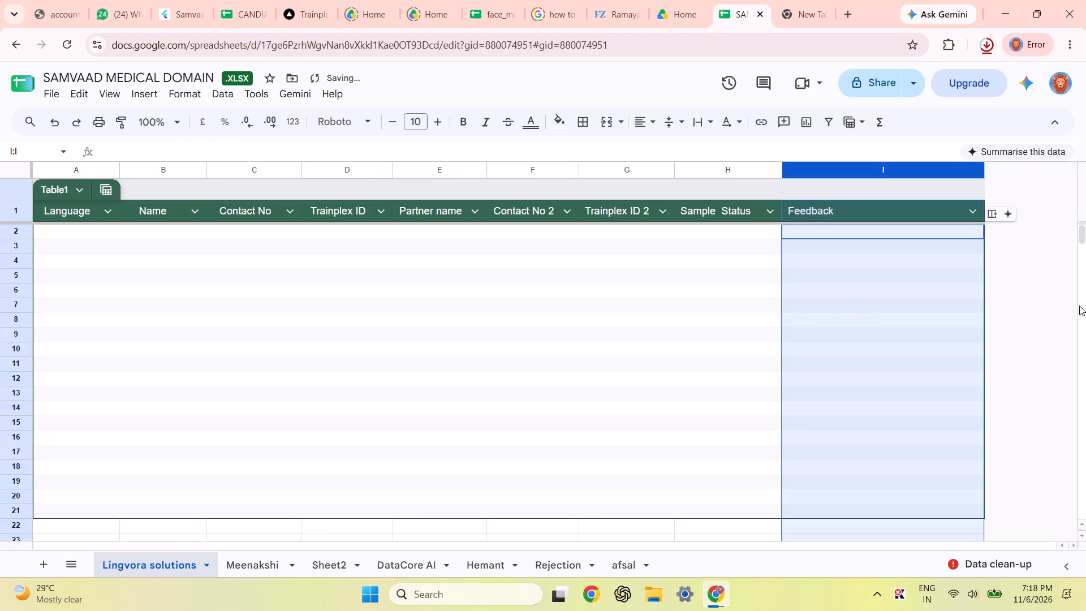
{"action": "left_click", "coordinate": [1071, 311]}
{"action": "left_click", "coordinate": [615, 350]}
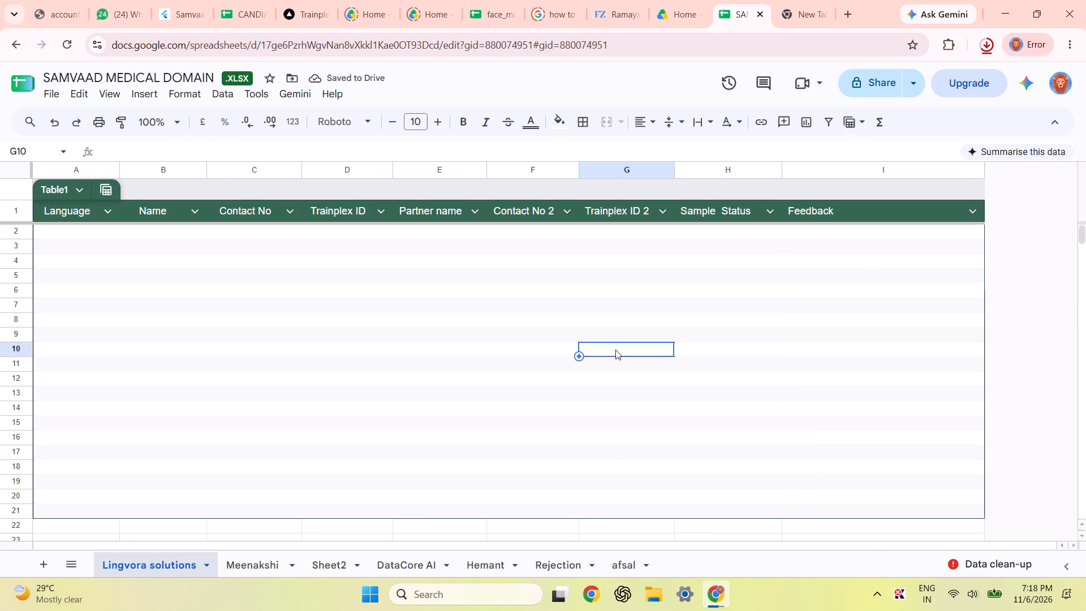
{"action": "scroll", "coordinate": [615, 350], "scroll_direction": "right", "scroll_amount": 8}
Show gridlines in the Language to Feedback table.
{"action": "left_click", "coordinate": [63, 191]}
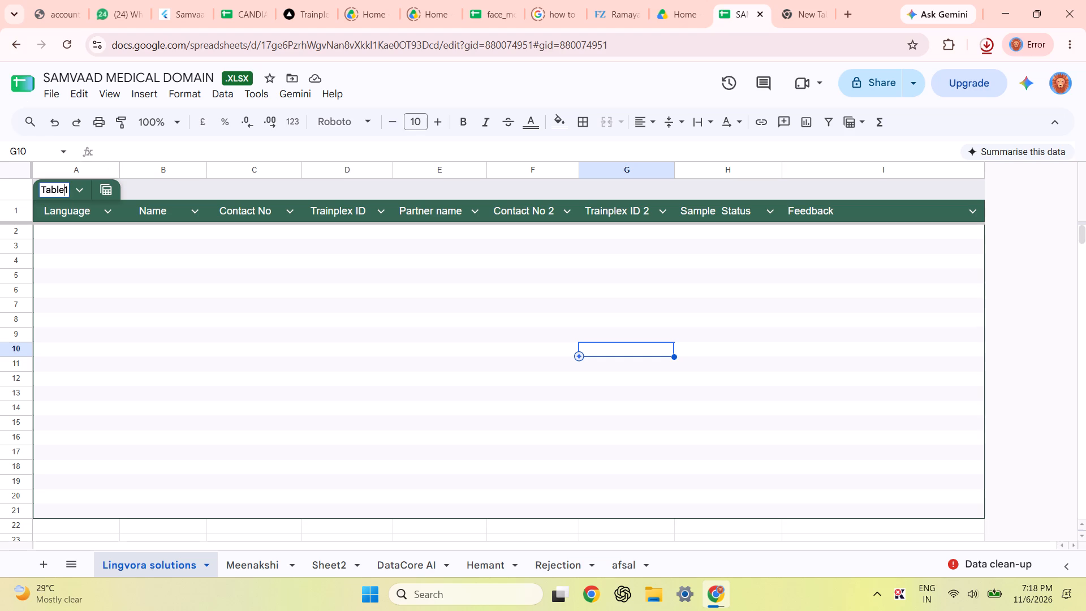
{"action": "left_click", "coordinate": [74, 191]}
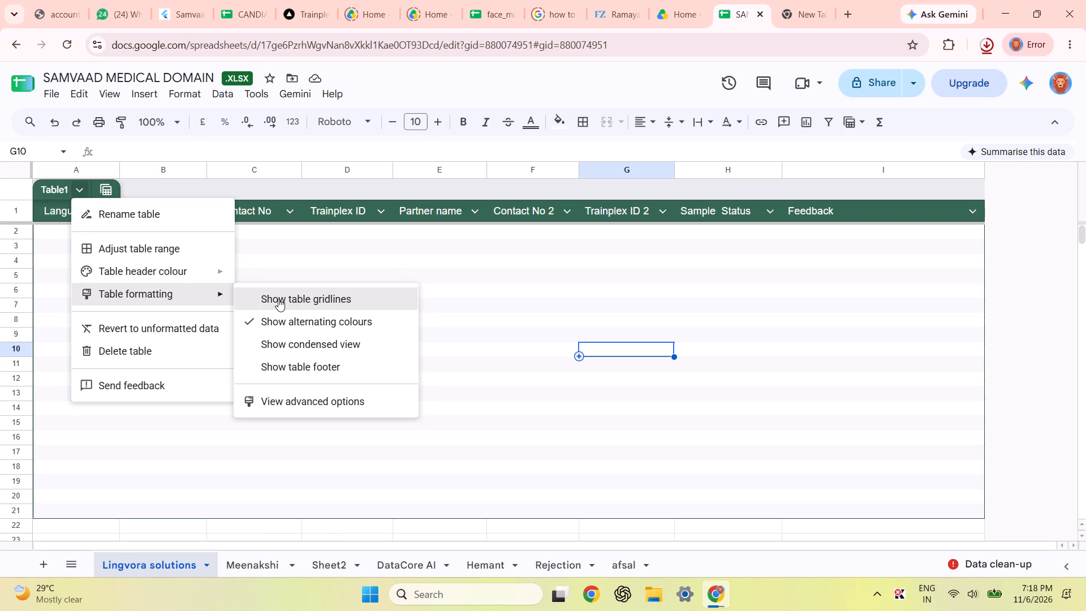
{"action": "left_click", "coordinate": [278, 299]}
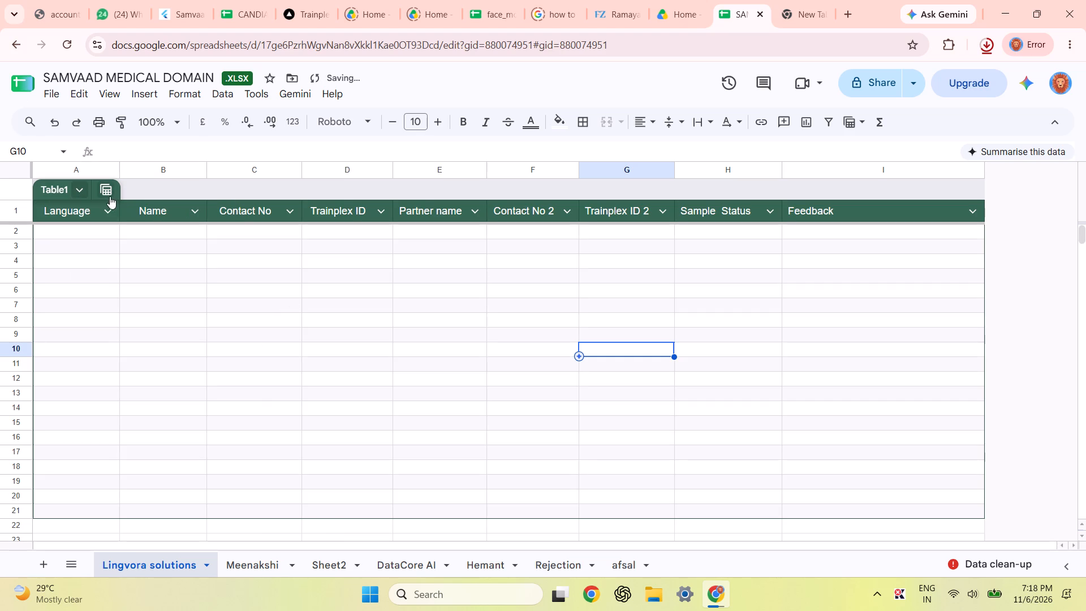
Set the table's header colour to the custom green #49c26a.
{"action": "left_click", "coordinate": [107, 192]}
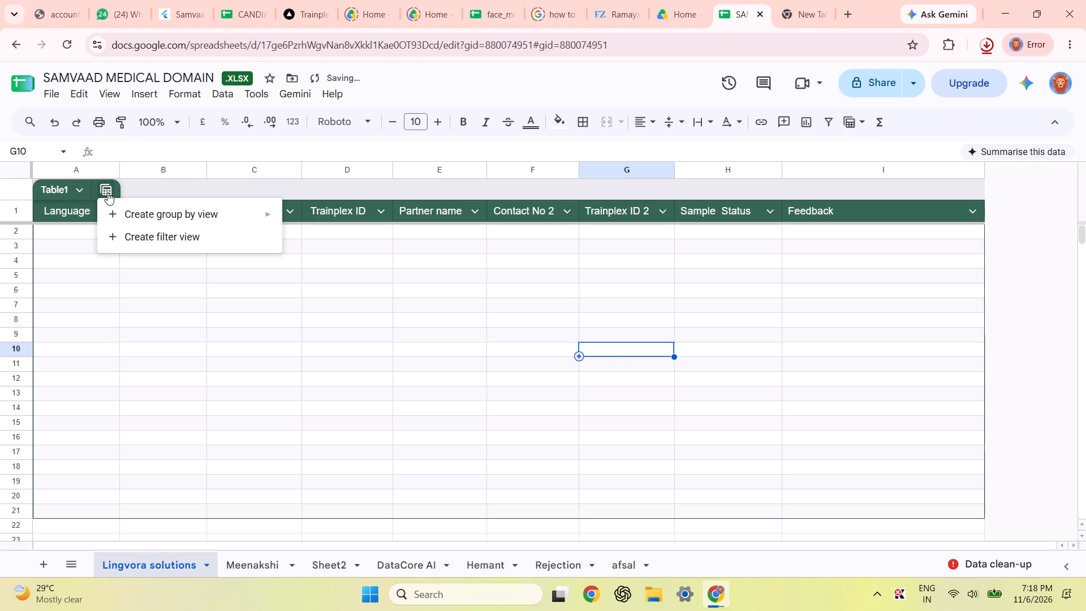
{"action": "left_click", "coordinate": [70, 196]}
{"action": "left_click", "coordinate": [70, 189]}
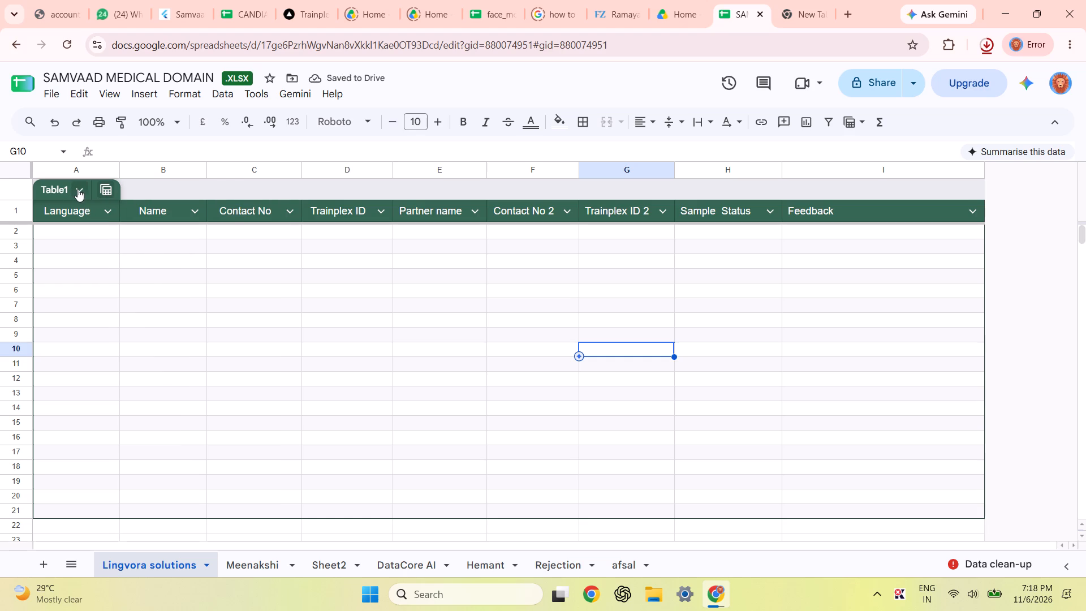
{"action": "left_click", "coordinate": [84, 189]}
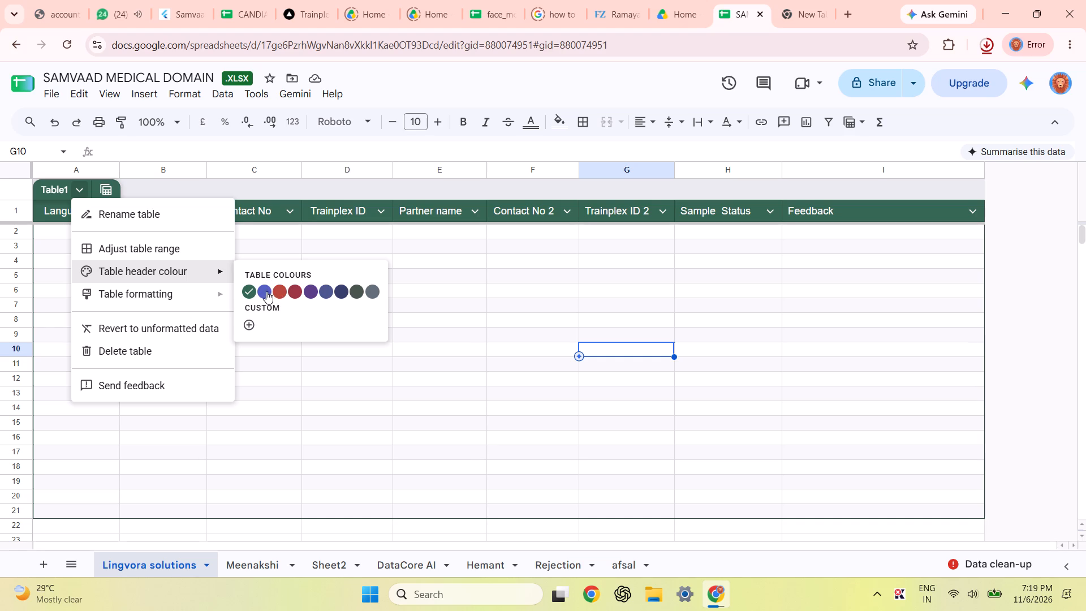
{"action": "left_click", "coordinate": [262, 303]}
{"action": "left_click", "coordinate": [557, 330]}
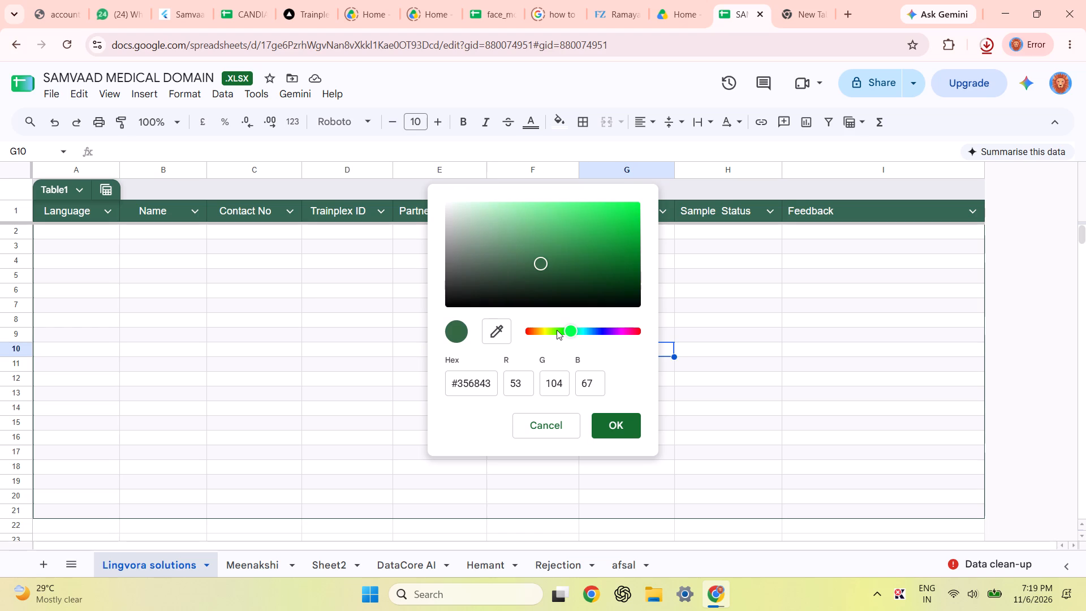
{"action": "left_click", "coordinate": [567, 226]}
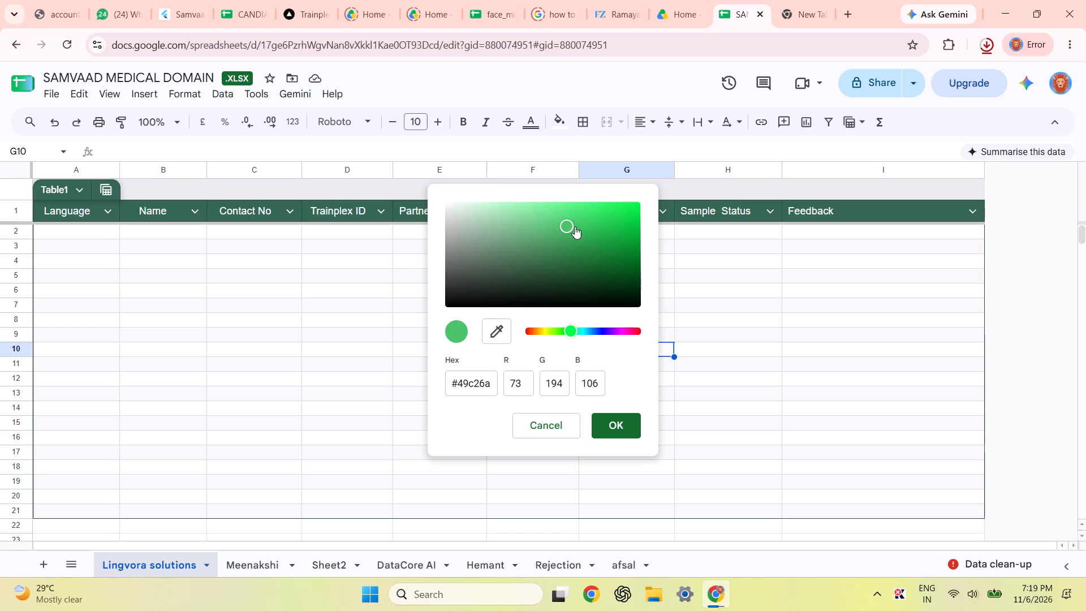
{"action": "left_click", "coordinate": [619, 427]}
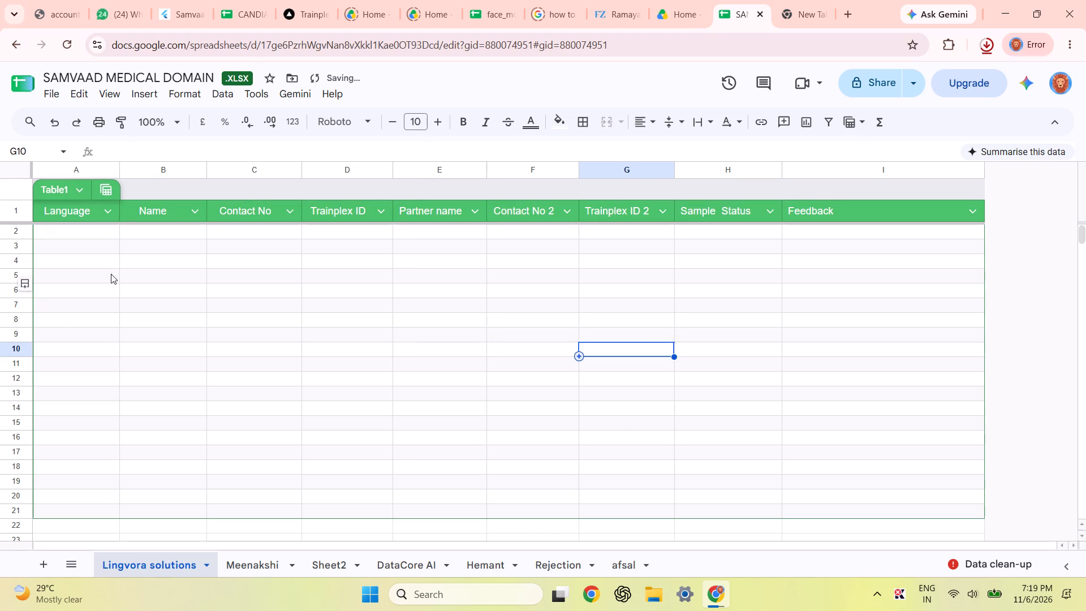
Insert two blank rows below the table's last row 21, extending the table to row 23.
{"action": "left_click", "coordinate": [117, 256]}
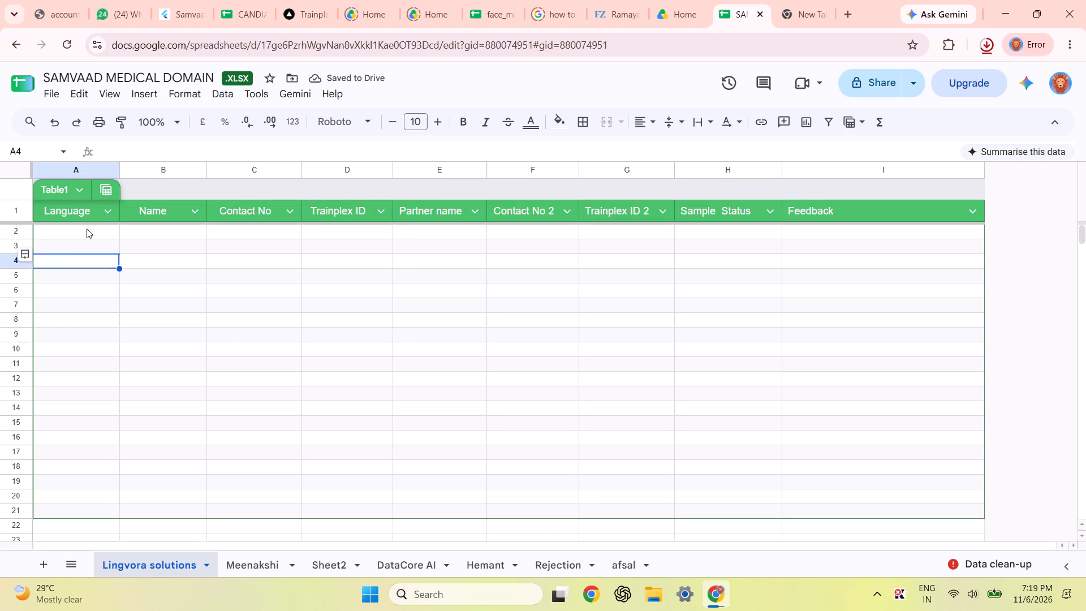
{"action": "left_click", "coordinate": [87, 229]}
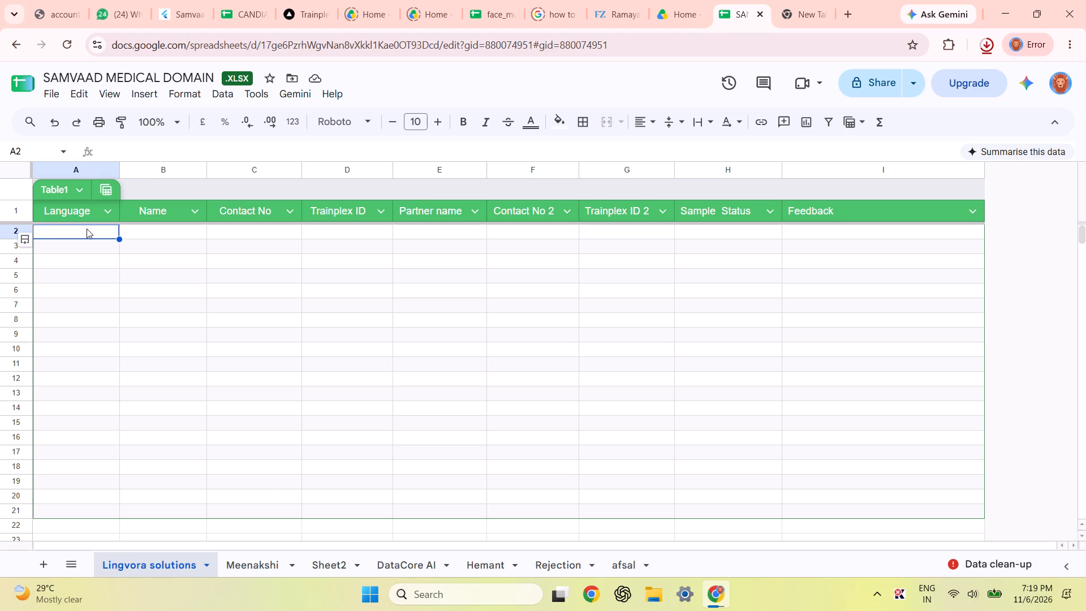
{"action": "left_click", "coordinate": [26, 510]}
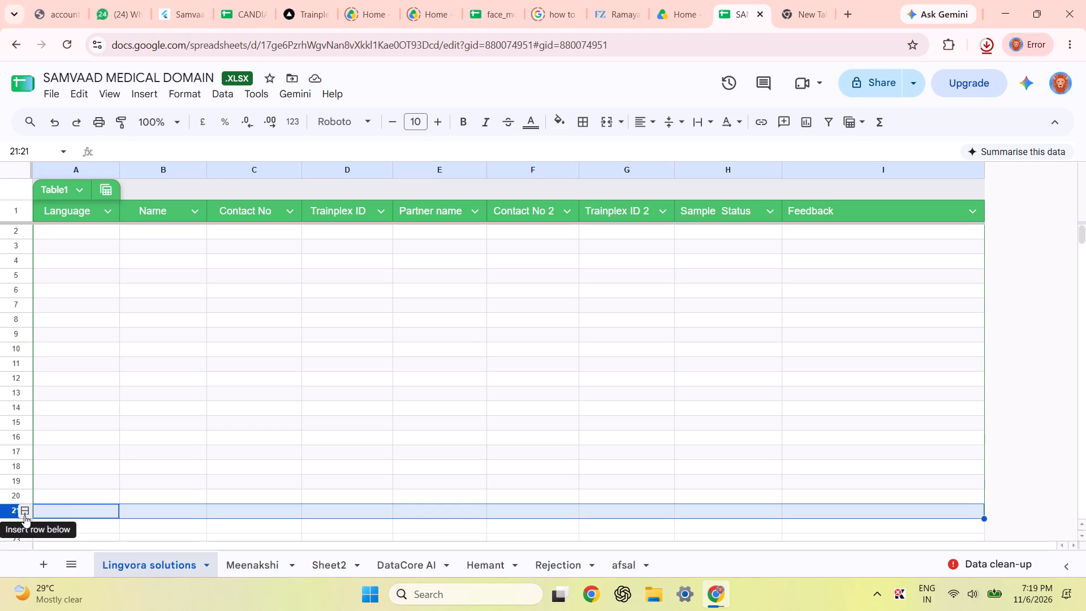
{"action": "triple_click", "coordinate": [24, 515]}
{"action": "left_click", "coordinate": [24, 515]}
{"action": "scroll", "coordinate": [55, 531], "scroll_direction": "down", "scroll_amount": 2}
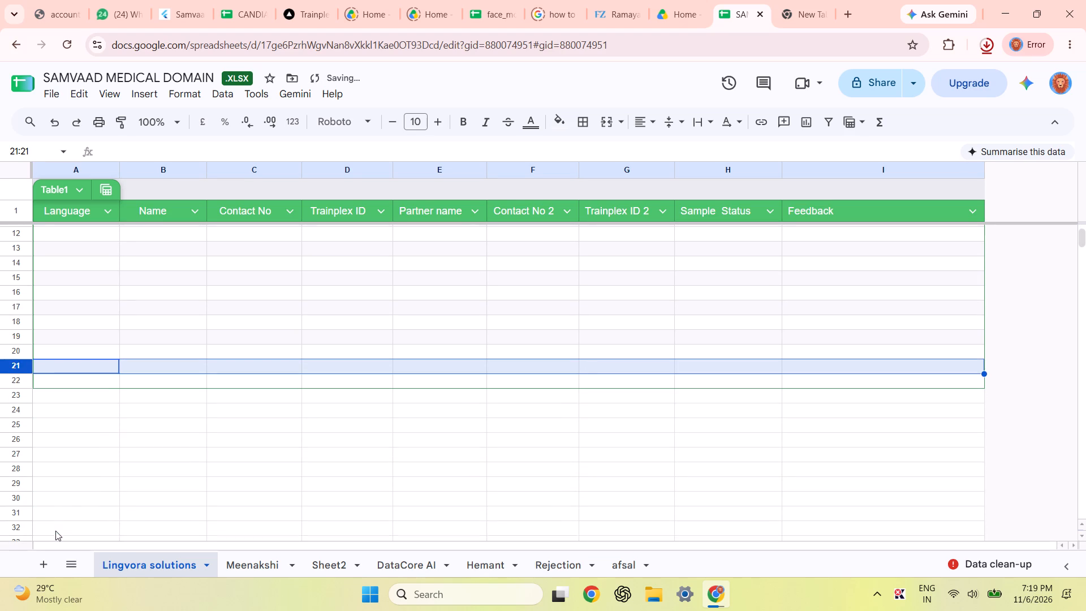
{"action": "left_click", "coordinate": [25, 383]}
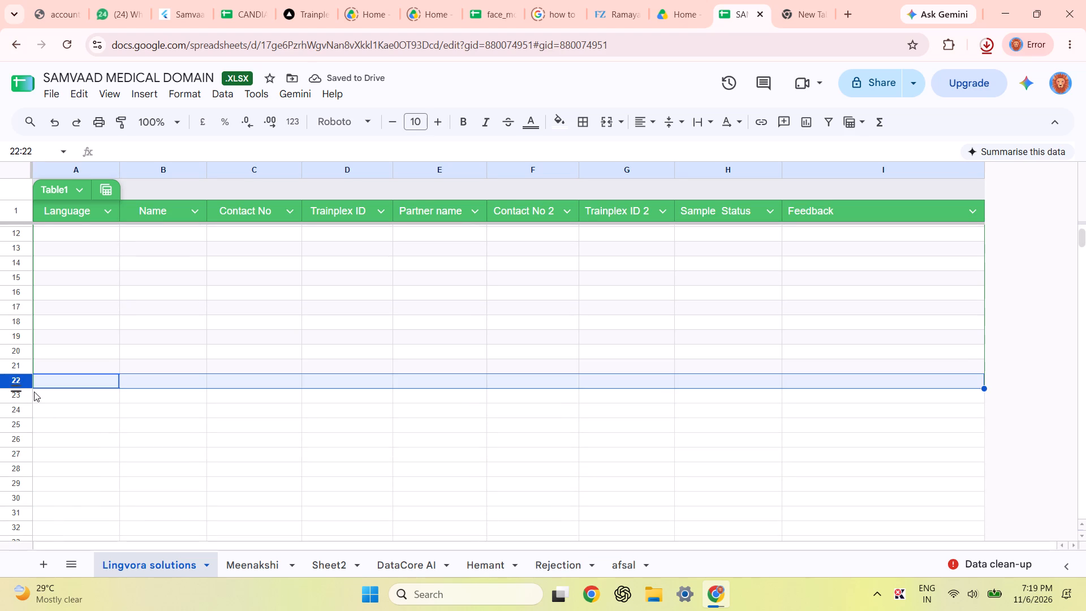
{"action": "left_click", "coordinate": [42, 367]}
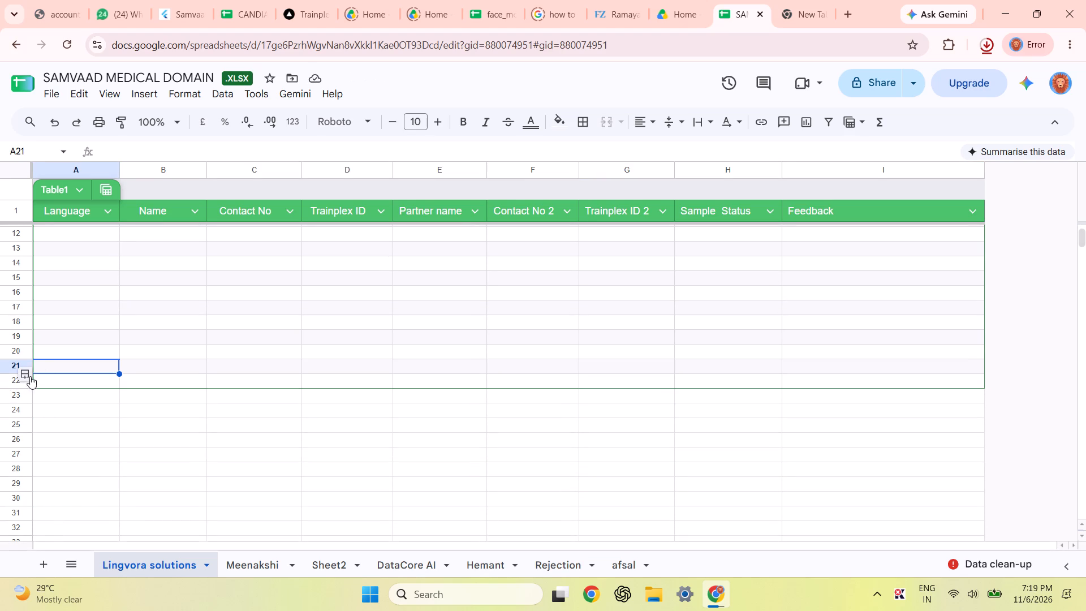
{"action": "left_click", "coordinate": [25, 382]}
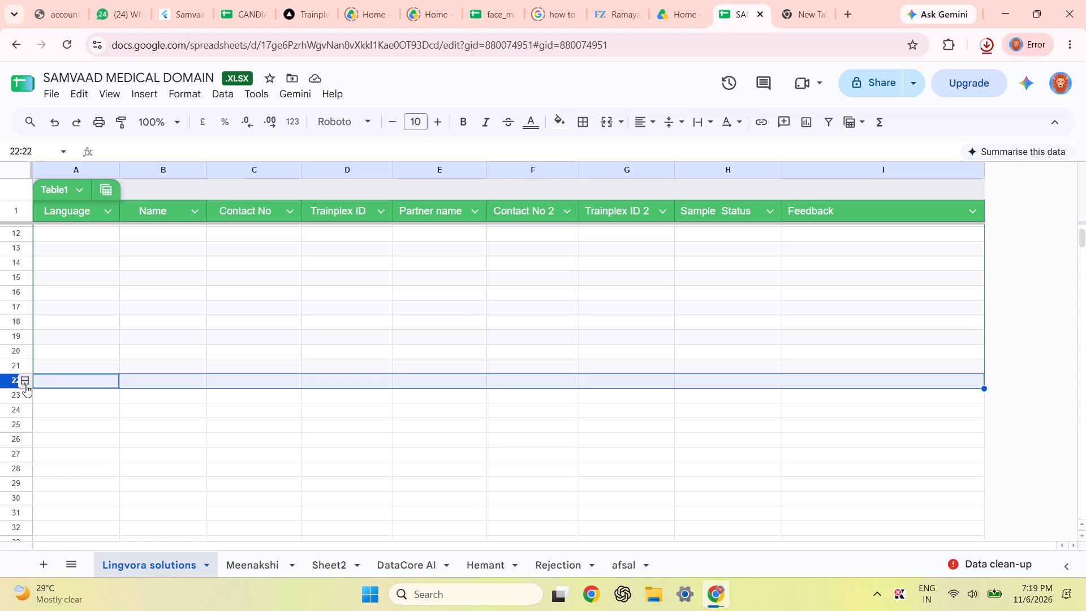
{"action": "double_click", "coordinate": [25, 385]}
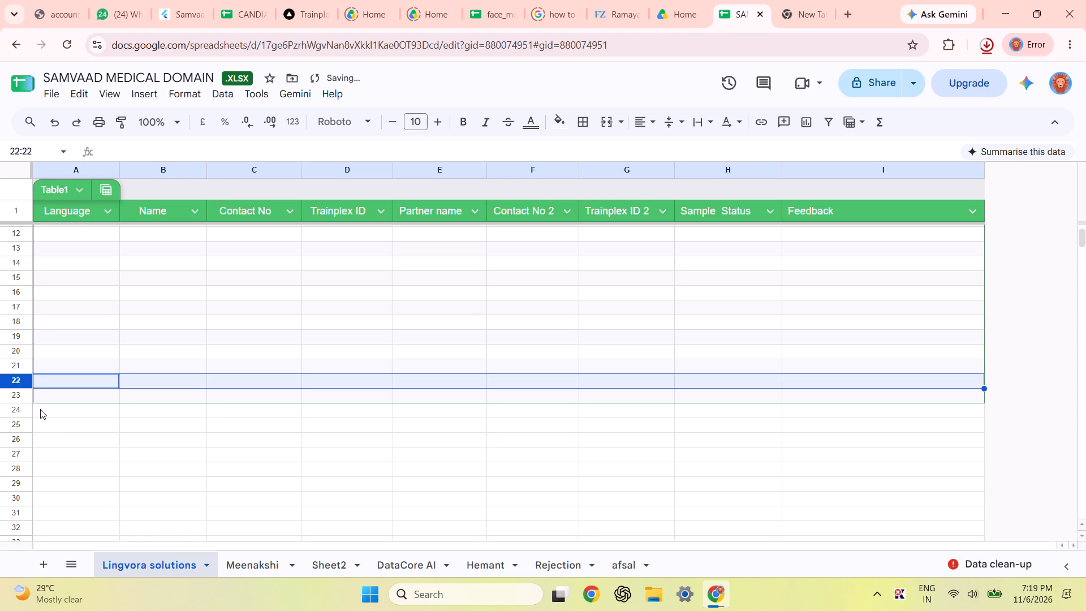
{"action": "left_click", "coordinate": [40, 409]}
{"action": "scroll", "coordinate": [40, 409], "scroll_direction": "up", "scroll_amount": 1}
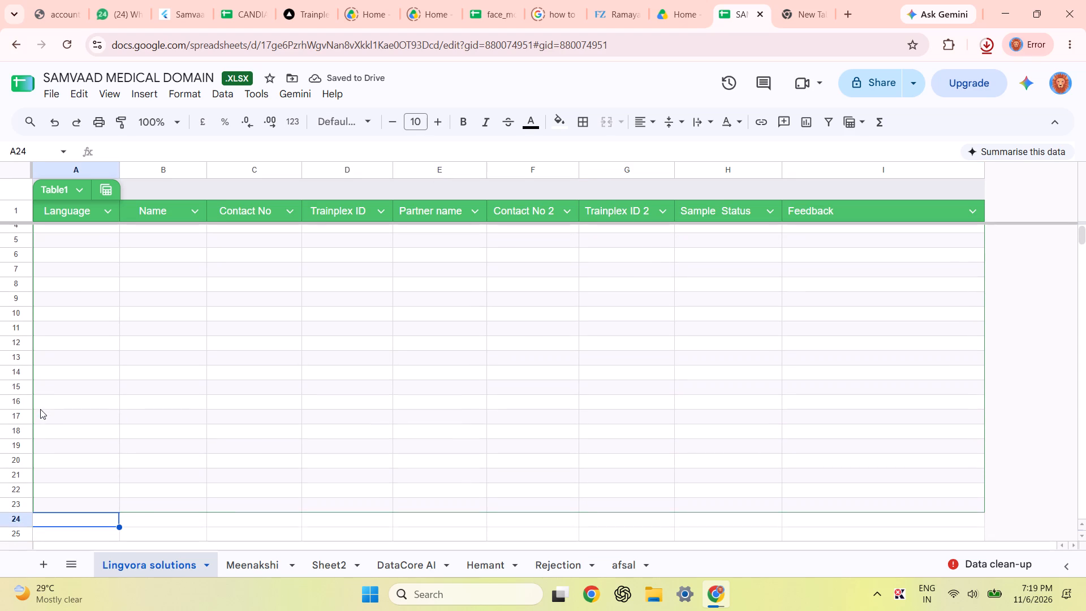
Insert blank rows one after another below the table's last row 23 until the table extends to row 243.
{"action": "left_click", "coordinate": [45, 497]}
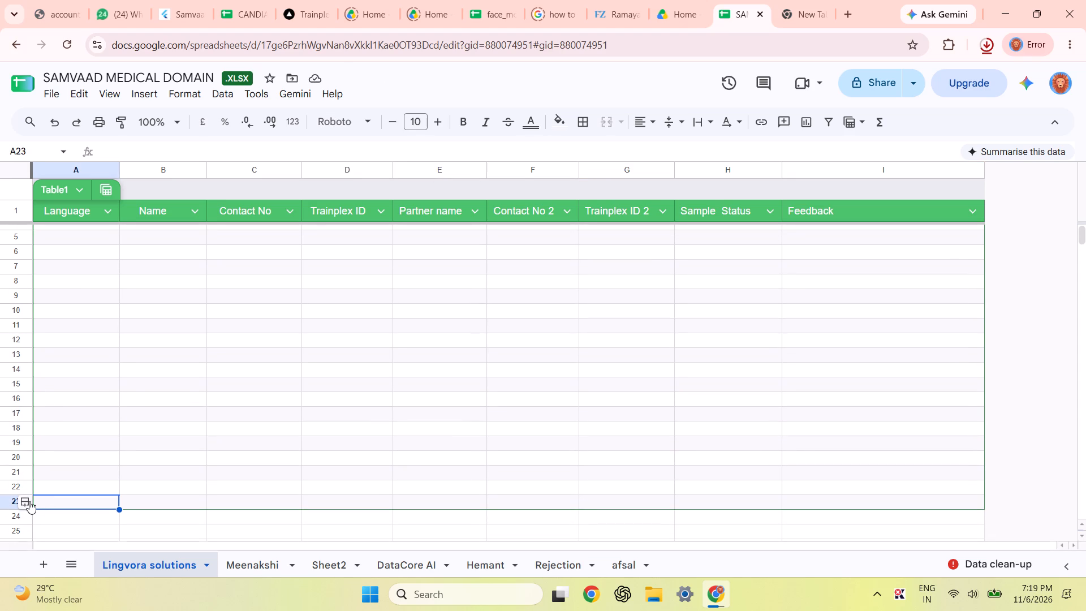
{"action": "left_click", "coordinate": [25, 504]}
{"action": "left_click", "coordinate": [25, 517]}
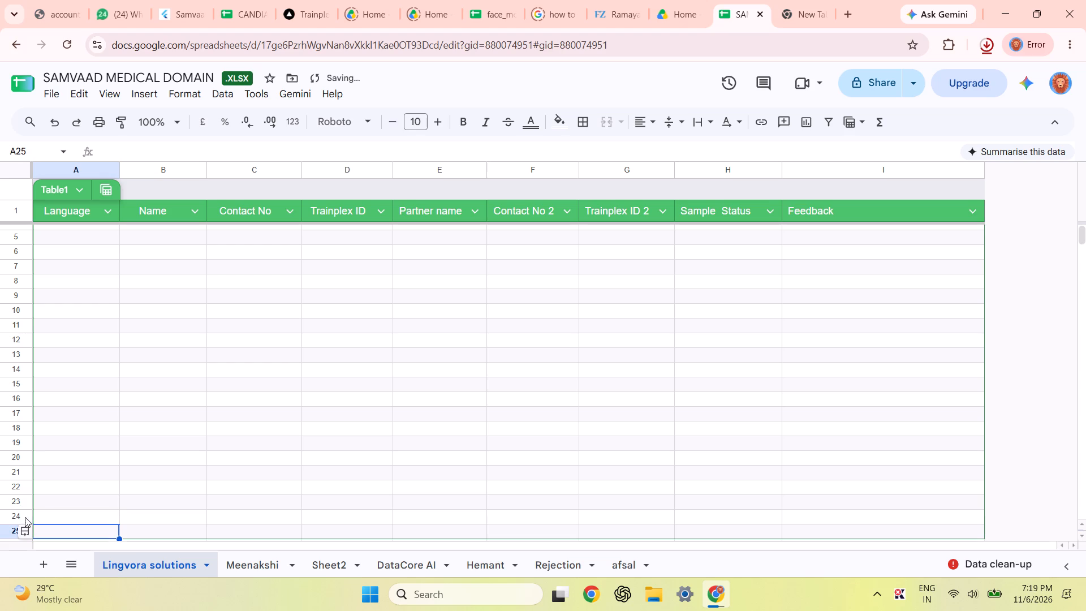
{"action": "left_click", "coordinate": [23, 531]}
{"action": "triple_click", "coordinate": [23, 531]}
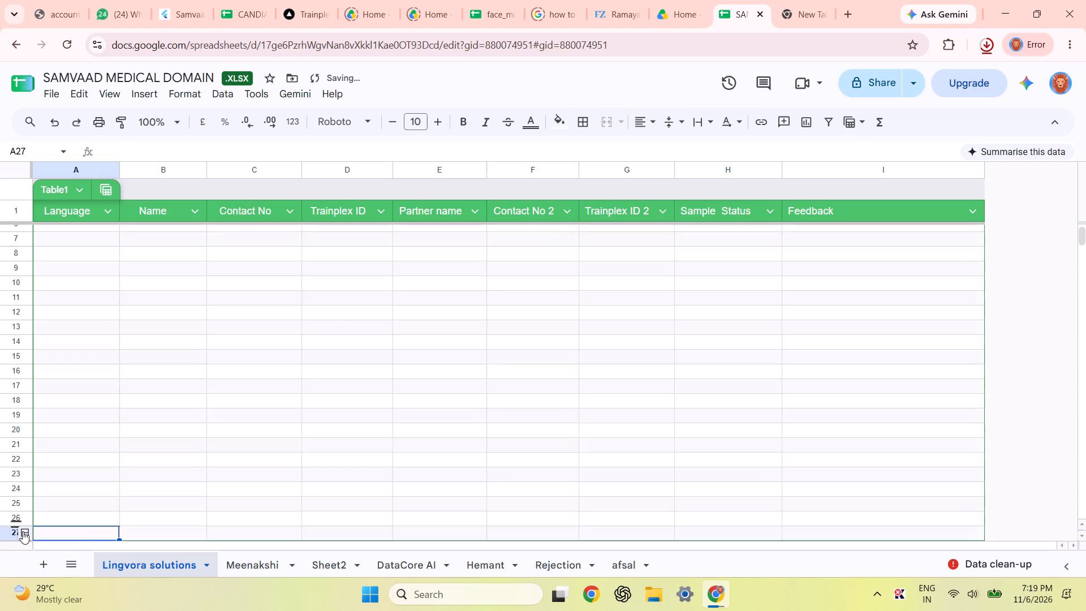
{"action": "triple_click", "coordinate": [23, 531]}
{"action": "triple_click", "coordinate": [23, 531]}
{"action": "triple_click", "coordinate": [23, 531]}
{"action": "triple_click", "coordinate": [23, 531]}
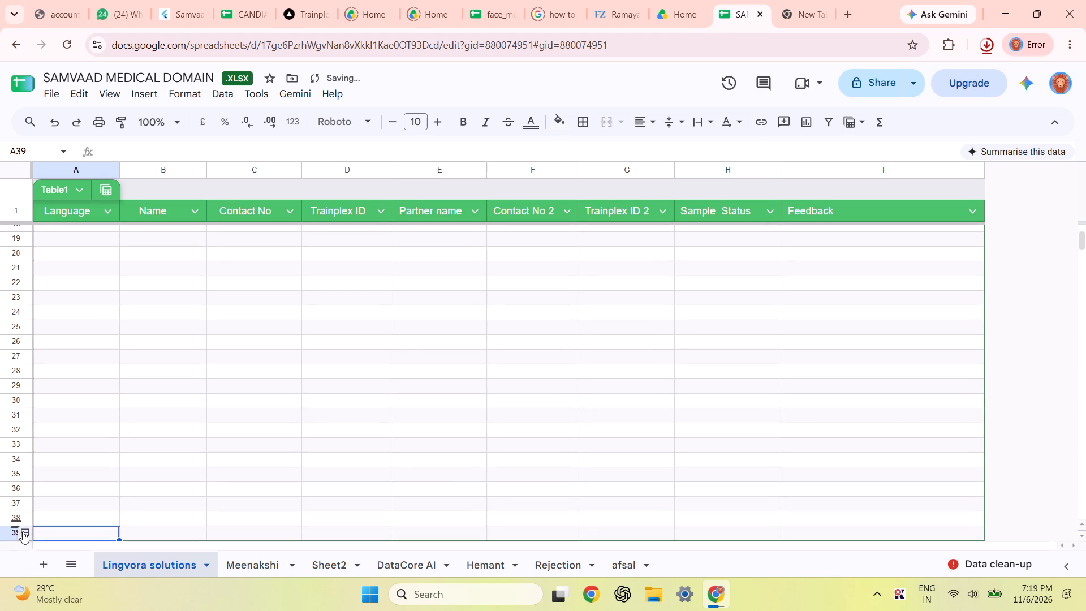
{"action": "triple_click", "coordinate": [23, 531]}
{"action": "triple_click", "coordinate": [23, 531]}
{"action": "triple_click", "coordinate": [23, 531]}
{"action": "triple_click", "coordinate": [23, 531]}
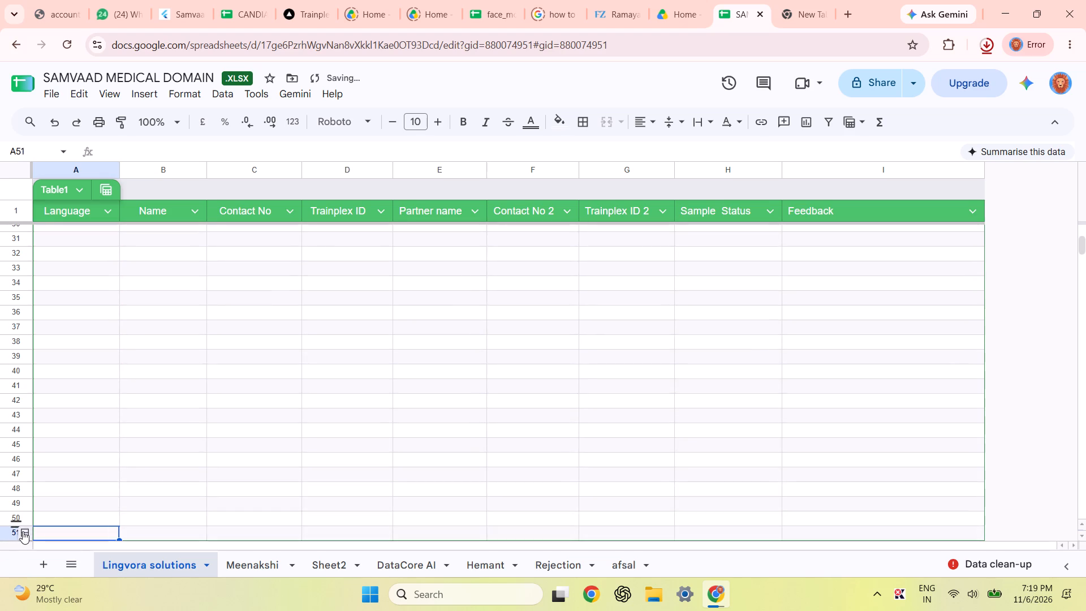
{"action": "triple_click", "coordinate": [23, 531]}
{"action": "triple_click", "coordinate": [23, 531]}
{"action": "triple_click", "coordinate": [23, 531]}
{"action": "triple_click", "coordinate": [23, 531]}
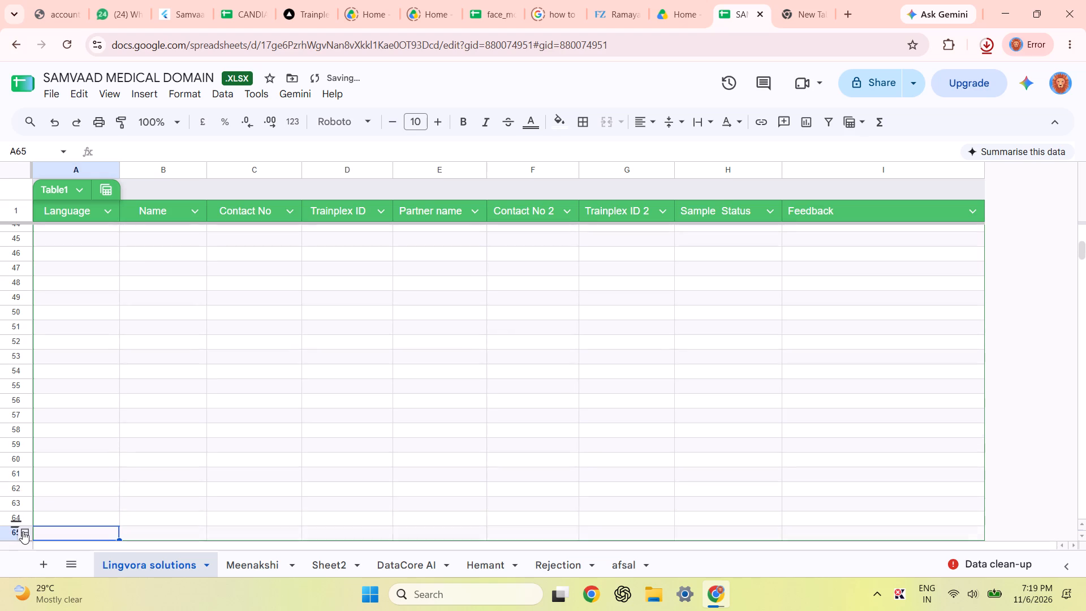
{"action": "triple_click", "coordinate": [23, 531]}
{"action": "triple_click", "coordinate": [23, 531]}
{"action": "triple_click", "coordinate": [23, 531]}
{"action": "triple_click", "coordinate": [23, 531]}
{"action": "triple_click", "coordinate": [23, 531]}
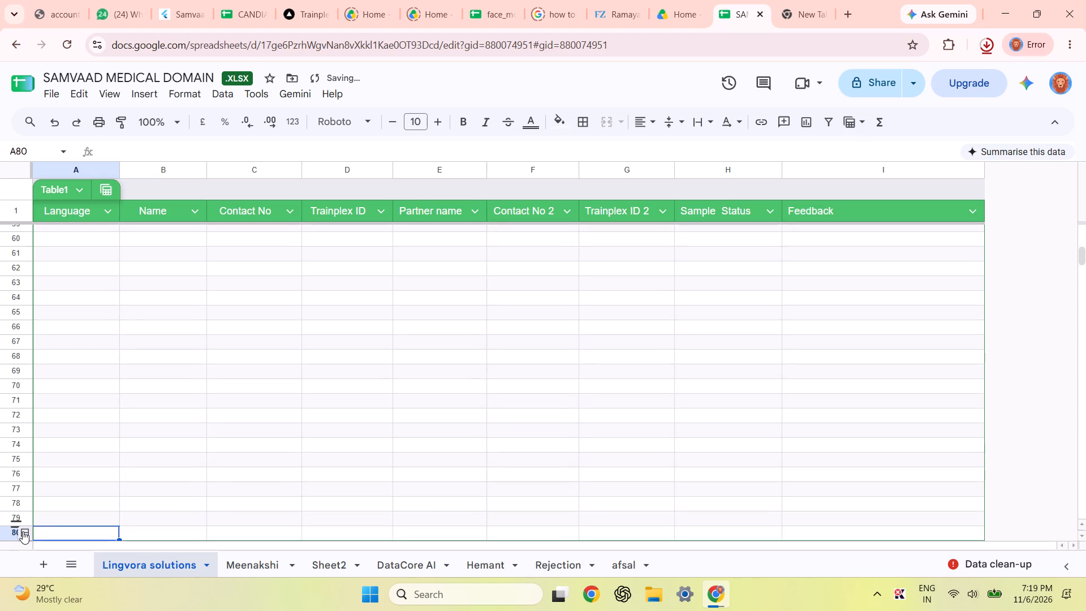
{"action": "triple_click", "coordinate": [23, 531]}
{"action": "triple_click", "coordinate": [23, 531]}
{"action": "triple_click", "coordinate": [23, 531]}
{"action": "triple_click", "coordinate": [23, 531]}
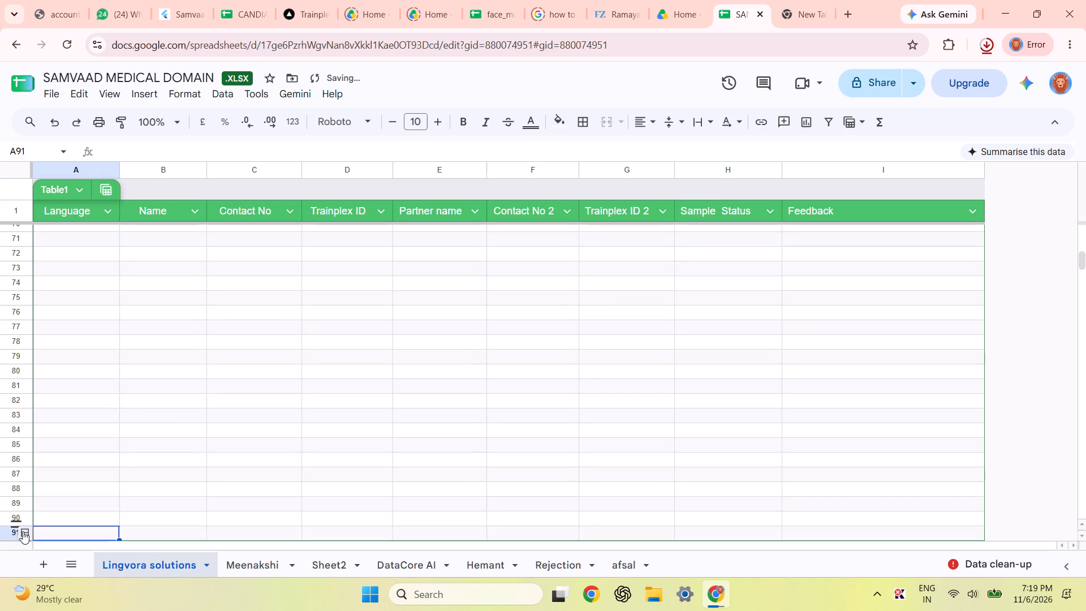
{"action": "left_click", "coordinate": [23, 531]}
{"action": "triple_click", "coordinate": [23, 531]}
{"action": "triple_click", "coordinate": [23, 531]}
{"action": "triple_click", "coordinate": [23, 531]}
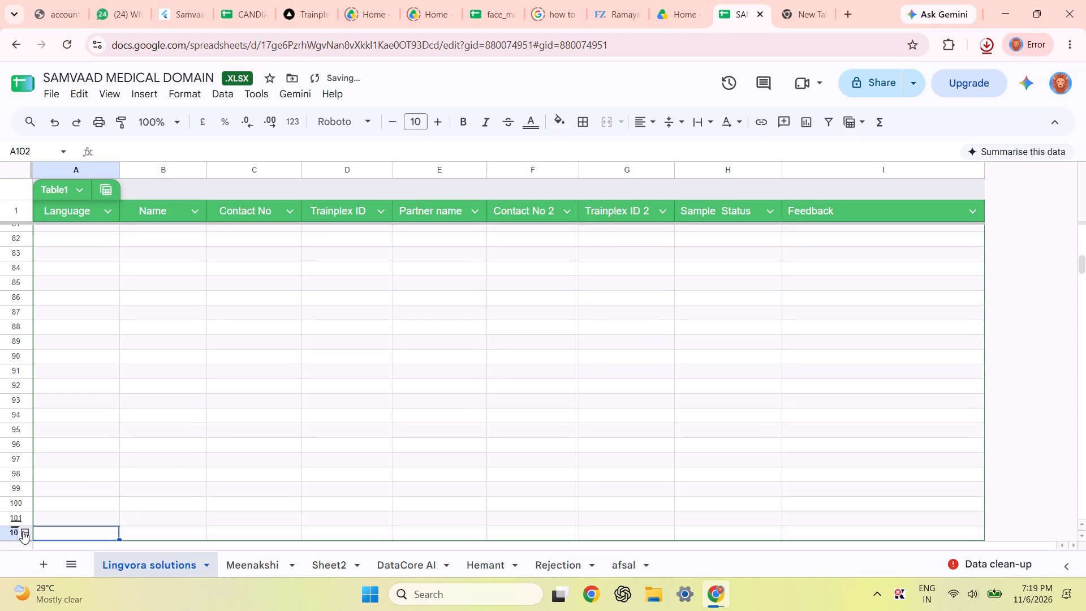
{"action": "triple_click", "coordinate": [23, 531]}
{"action": "triple_click", "coordinate": [23, 531]}
{"action": "triple_click", "coordinate": [23, 531]}
{"action": "triple_click", "coordinate": [23, 531]}
{"action": "triple_click", "coordinate": [23, 531]}
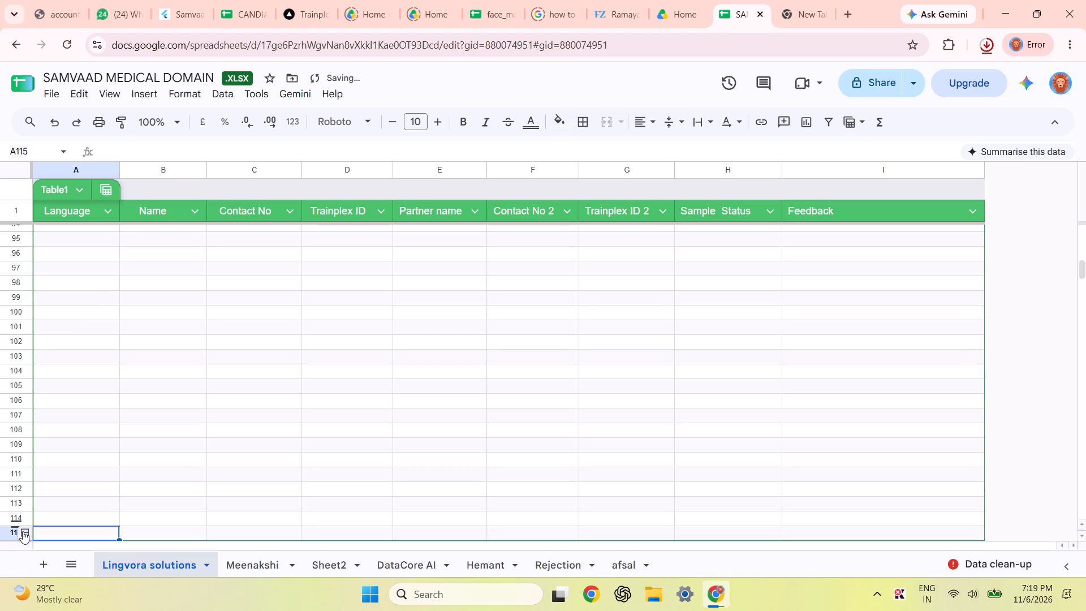
{"action": "triple_click", "coordinate": [23, 531]}
{"action": "triple_click", "coordinate": [23, 531]}
{"action": "triple_click", "coordinate": [23, 531]}
{"action": "triple_click", "coordinate": [23, 531]}
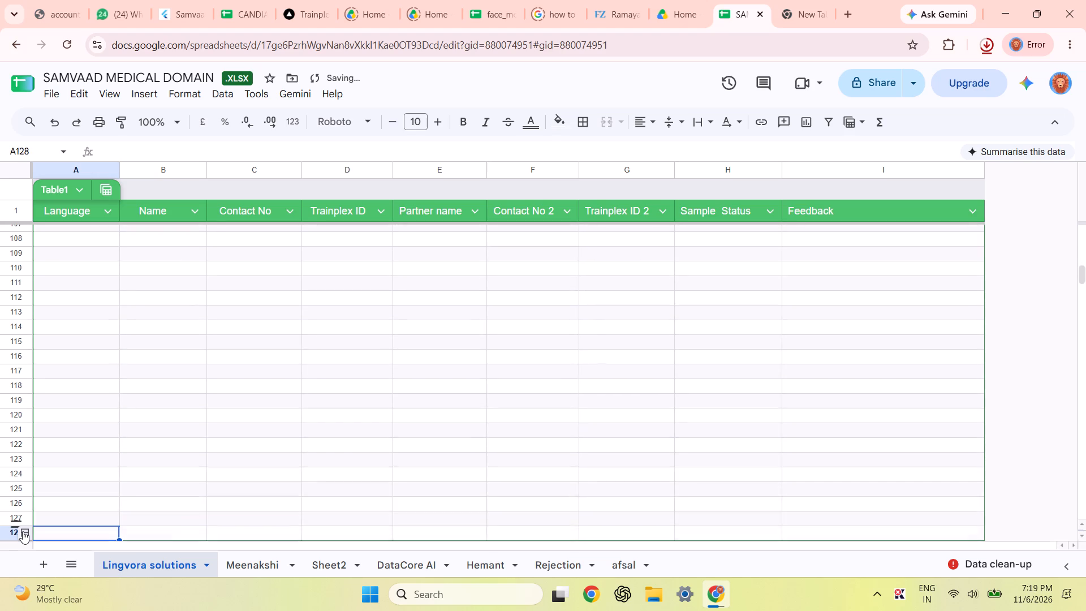
{"action": "triple_click", "coordinate": [23, 531]}
{"action": "triple_click", "coordinate": [23, 531]}
{"action": "triple_click", "coordinate": [23, 531]}
{"action": "triple_click", "coordinate": [23, 531]}
{"action": "triple_click", "coordinate": [23, 531]}
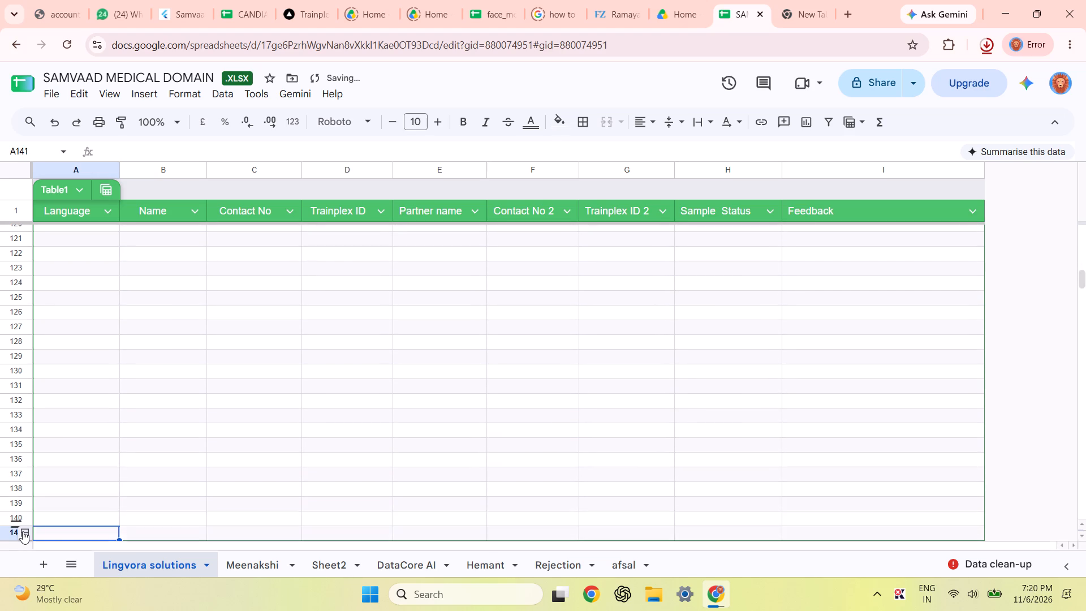
{"action": "triple_click", "coordinate": [23, 531]}
{"action": "triple_click", "coordinate": [23, 531]}
{"action": "right_click", "coordinate": [23, 531]}
{"action": "triple_click", "coordinate": [23, 531]}
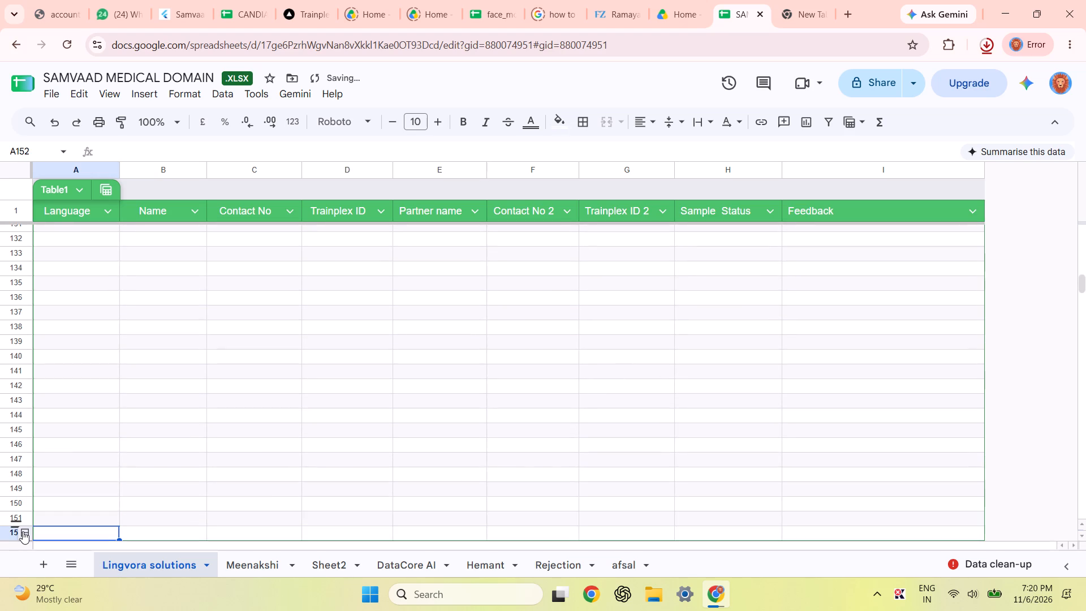
{"action": "double_click", "coordinate": [23, 531]}
{"action": "triple_click", "coordinate": [23, 531]}
{"action": "triple_click", "coordinate": [23, 531]}
{"action": "triple_click", "coordinate": [23, 531]}
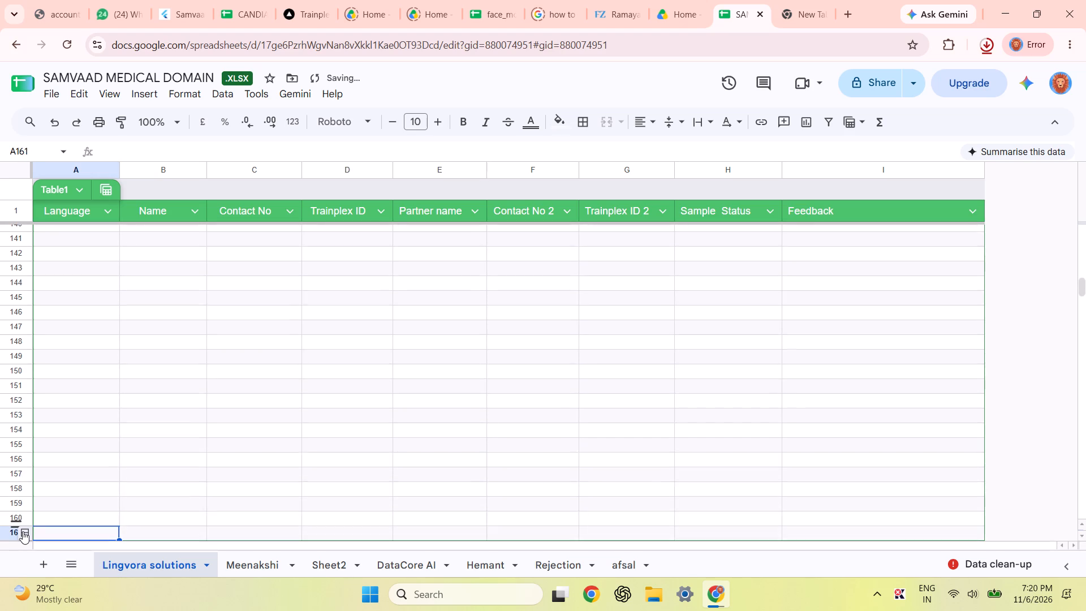
{"action": "triple_click", "coordinate": [23, 531]}
{"action": "triple_click", "coordinate": [23, 531]}
{"action": "triple_click", "coordinate": [23, 531]}
{"action": "triple_click", "coordinate": [23, 531]}
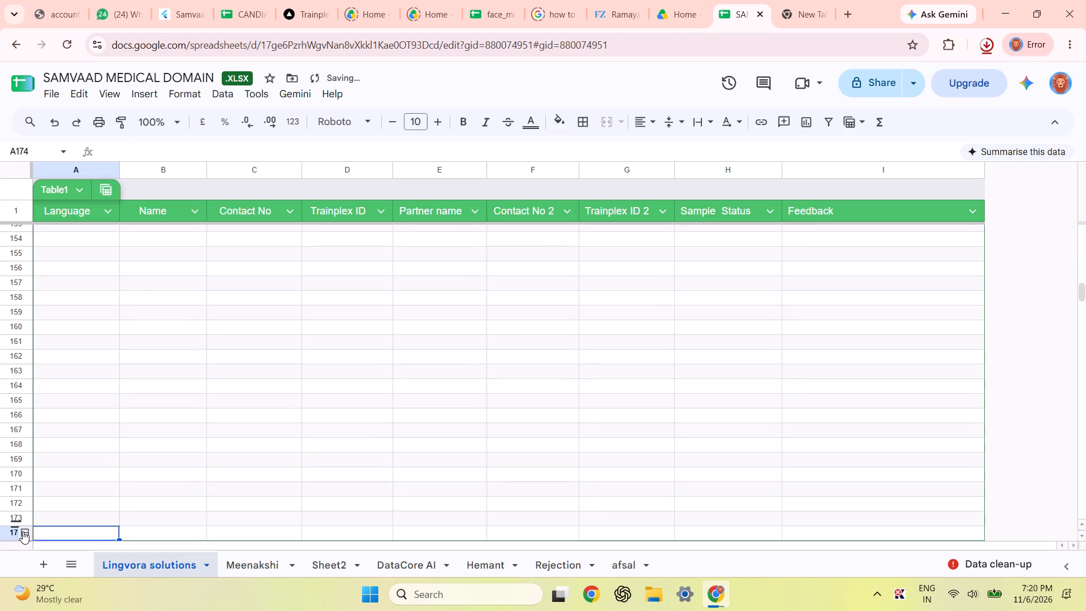
{"action": "triple_click", "coordinate": [23, 531]}
{"action": "triple_click", "coordinate": [23, 531]}
{"action": "triple_click", "coordinate": [23, 531]}
{"action": "triple_click", "coordinate": [23, 531]}
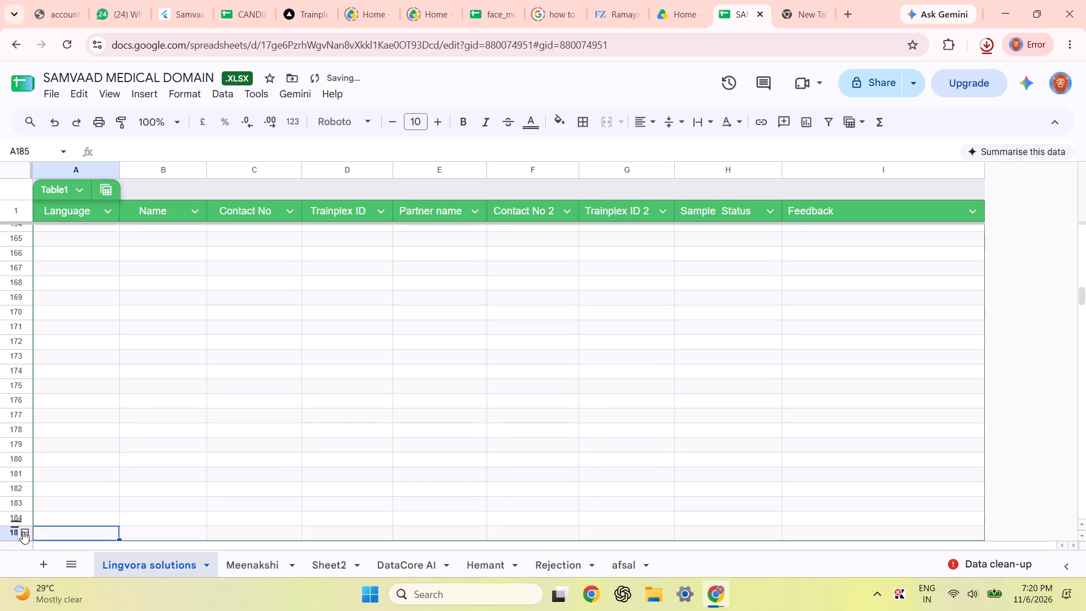
{"action": "triple_click", "coordinate": [23, 531]}
{"action": "triple_click", "coordinate": [23, 531]}
{"action": "triple_click", "coordinate": [23, 531]}
{"action": "triple_click", "coordinate": [23, 531]}
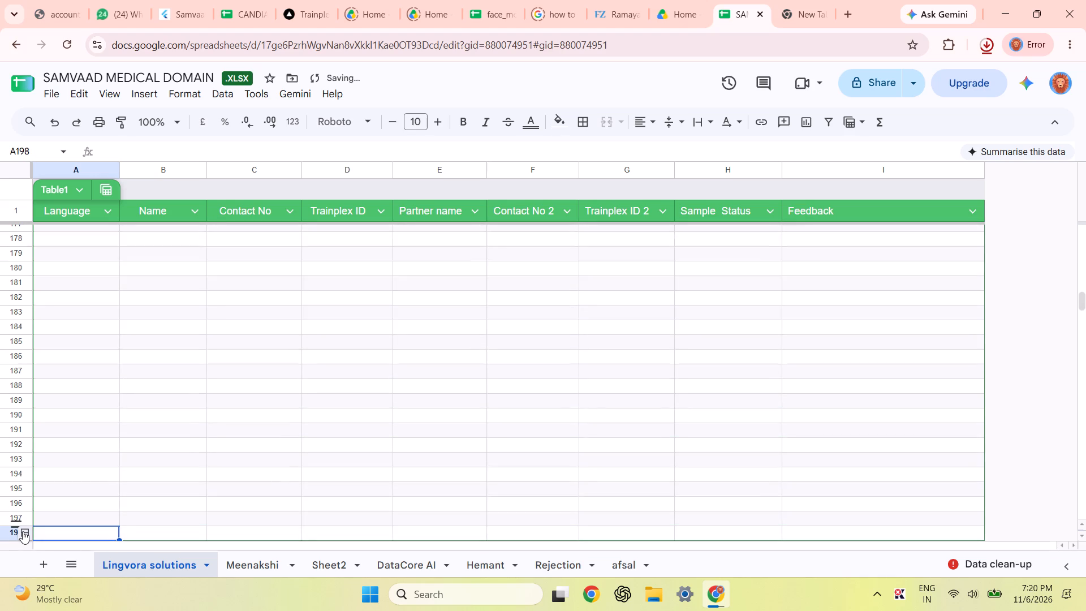
{"action": "triple_click", "coordinate": [23, 531]}
{"action": "triple_click", "coordinate": [23, 531]}
{"action": "triple_click", "coordinate": [23, 531]}
{"action": "triple_click", "coordinate": [23, 531]}
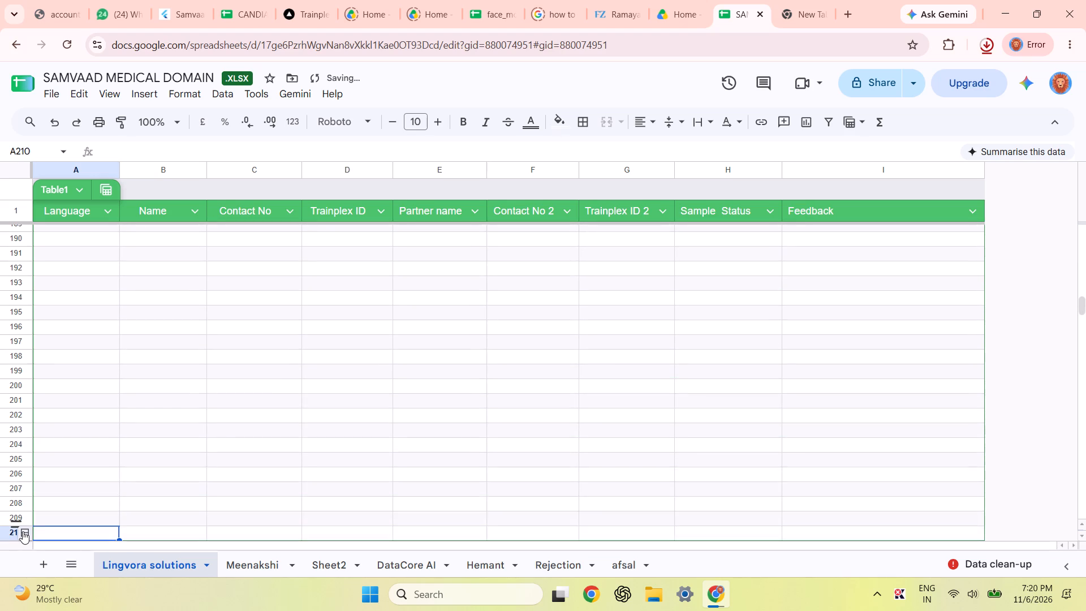
{"action": "triple_click", "coordinate": [23, 531]}
{"action": "triple_click", "coordinate": [23, 531]}
{"action": "triple_click", "coordinate": [23, 531]}
{"action": "triple_click", "coordinate": [23, 531]}
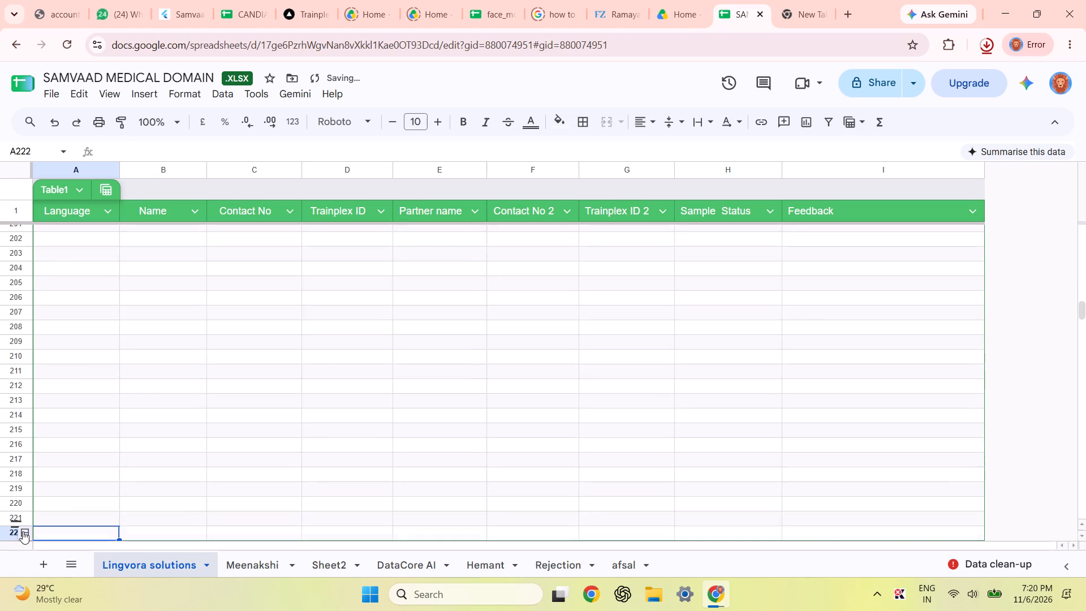
{"action": "triple_click", "coordinate": [23, 531]}
{"action": "triple_click", "coordinate": [23, 531]}
{"action": "triple_click", "coordinate": [23, 531]}
{"action": "triple_click", "coordinate": [23, 531]}
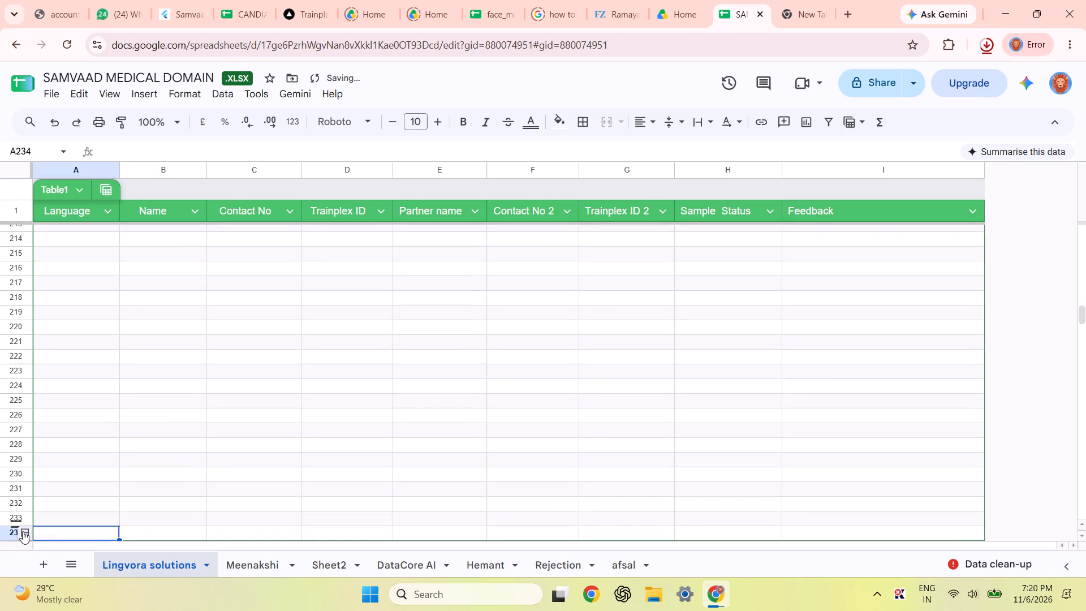
{"action": "triple_click", "coordinate": [23, 531]}
{"action": "triple_click", "coordinate": [23, 531]}
{"action": "left_click", "coordinate": [23, 531]}
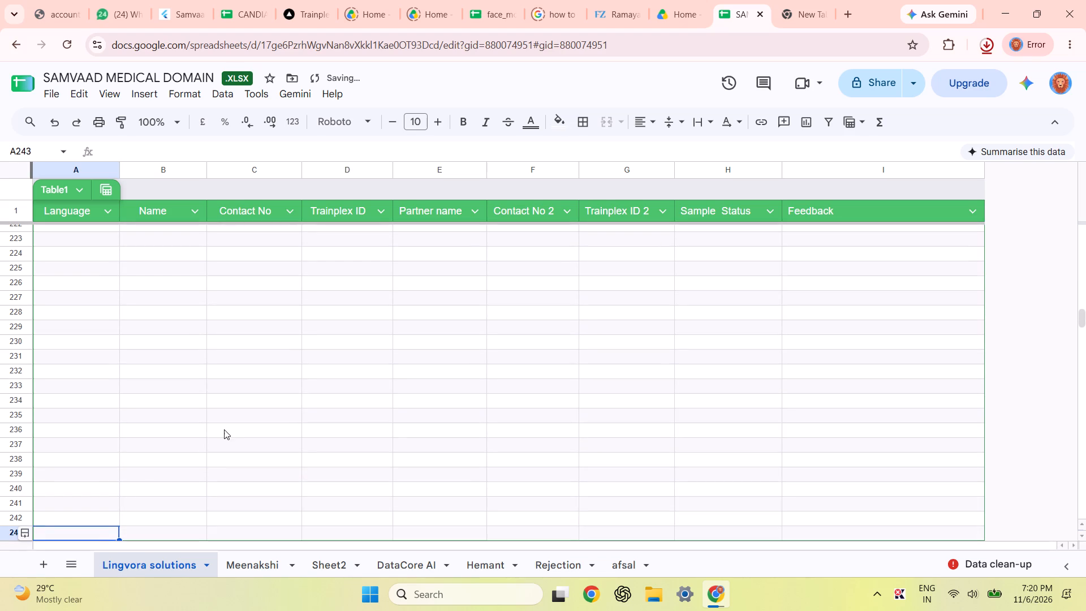
{"action": "left_click", "coordinate": [224, 429]}
Widen the Language, Name, Partner name and Trainplex ID 2 columns slightly.
{"action": "scroll", "coordinate": [224, 429], "scroll_direction": "up", "scroll_amount": 20}
{"action": "scroll", "coordinate": [224, 429], "scroll_direction": "up", "scroll_amount": 20}
{"action": "scroll", "coordinate": [224, 429], "scroll_direction": "up", "scroll_amount": 10}
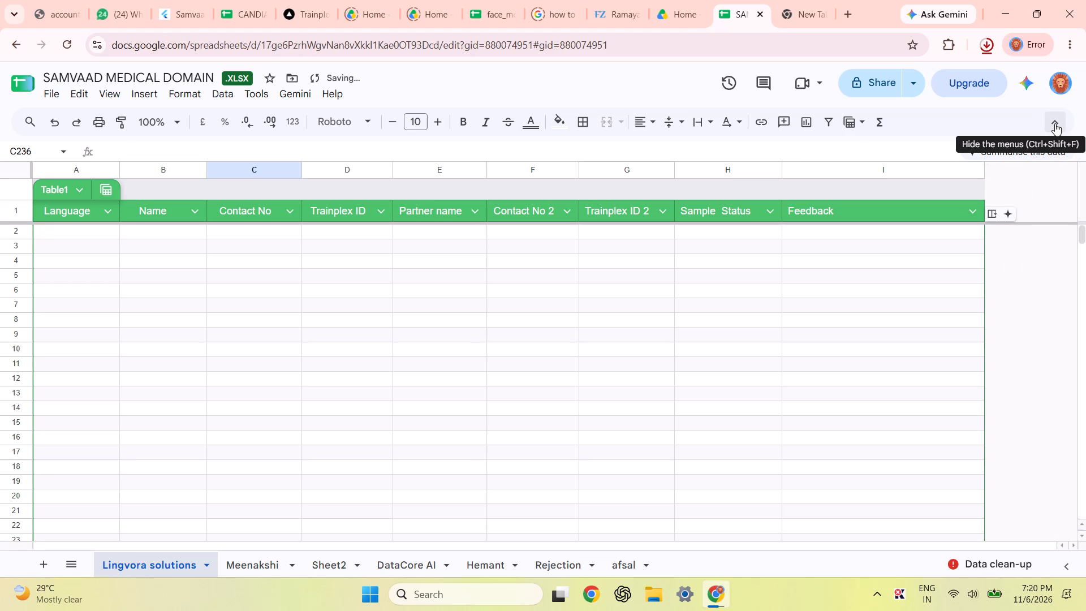
{"action": "left_click", "coordinate": [853, 287]}
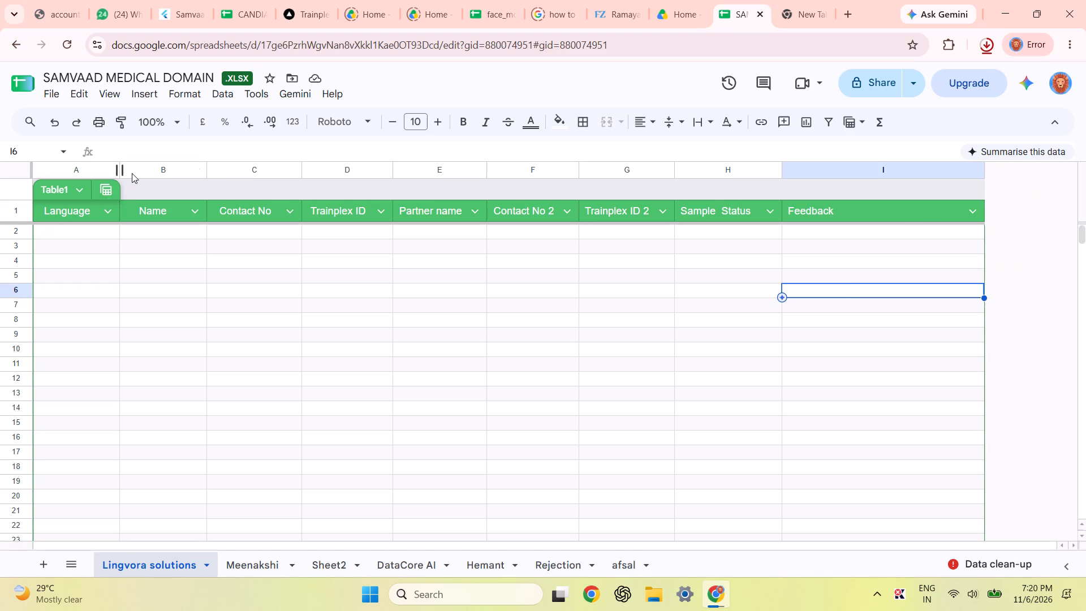
{"action": "left_click_drag", "start_coordinate": [119, 169], "coordinate": [143, 167]}
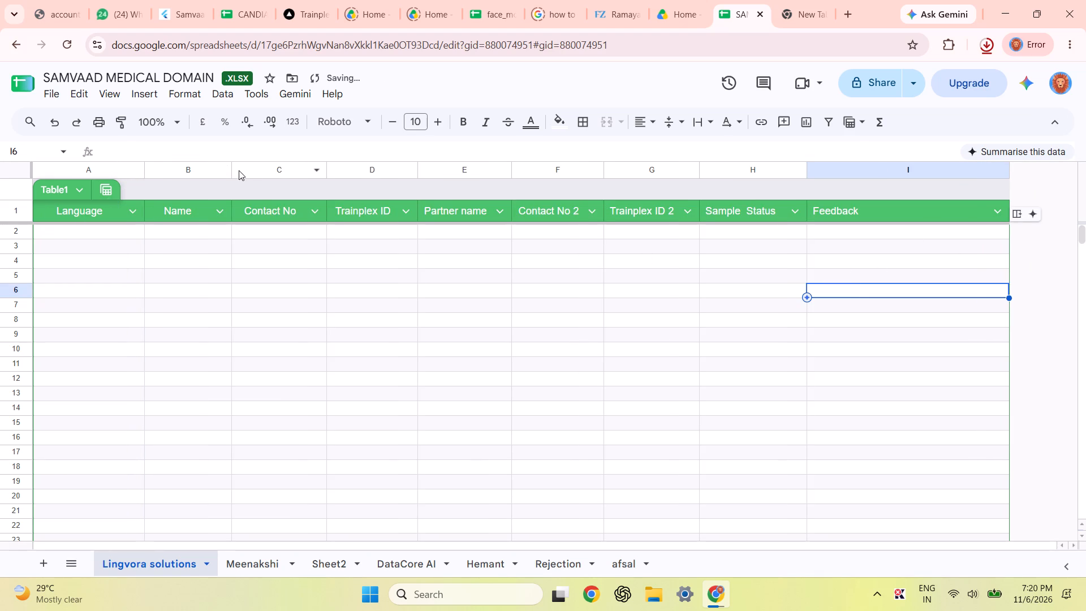
{"action": "left_click_drag", "start_coordinate": [232, 168], "coordinate": [262, 167]}
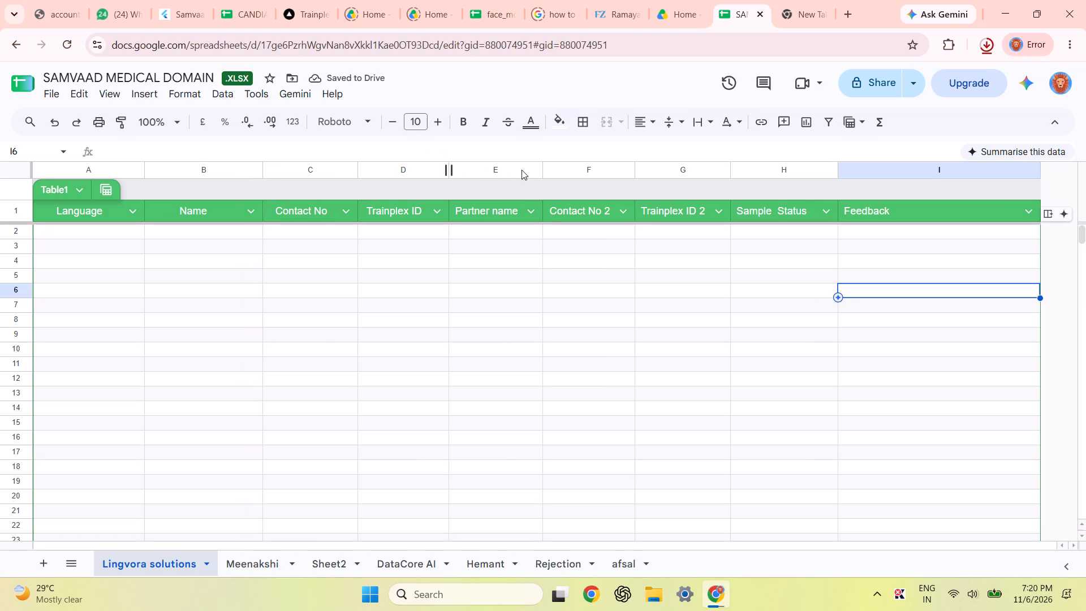
{"action": "left_click_drag", "start_coordinate": [542, 166], "coordinate": [564, 166]}
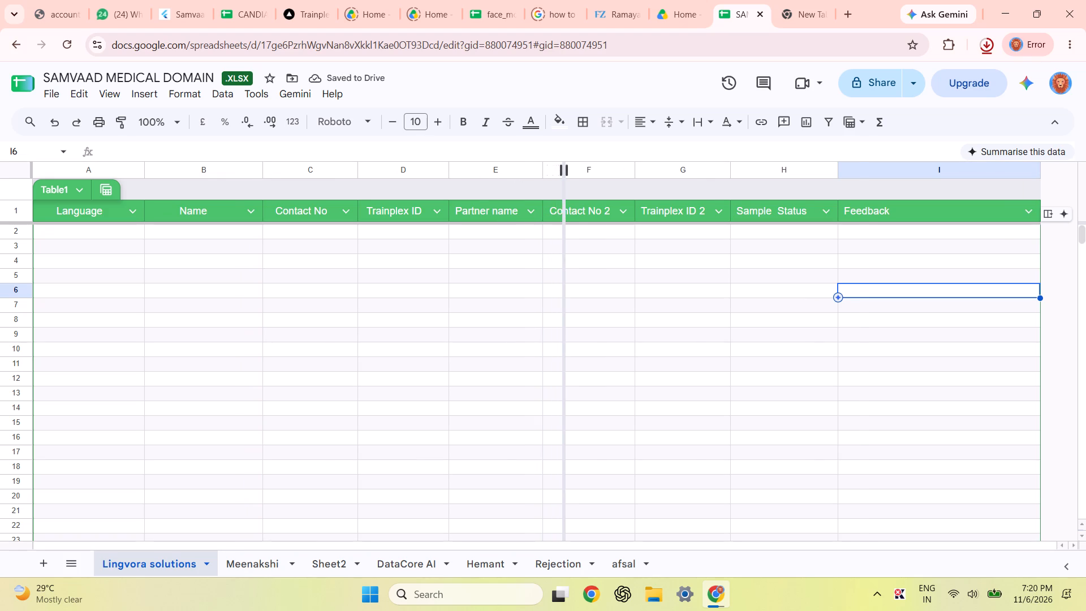
{"action": "left_click_drag", "start_coordinate": [564, 166], "coordinate": [563, 166]}
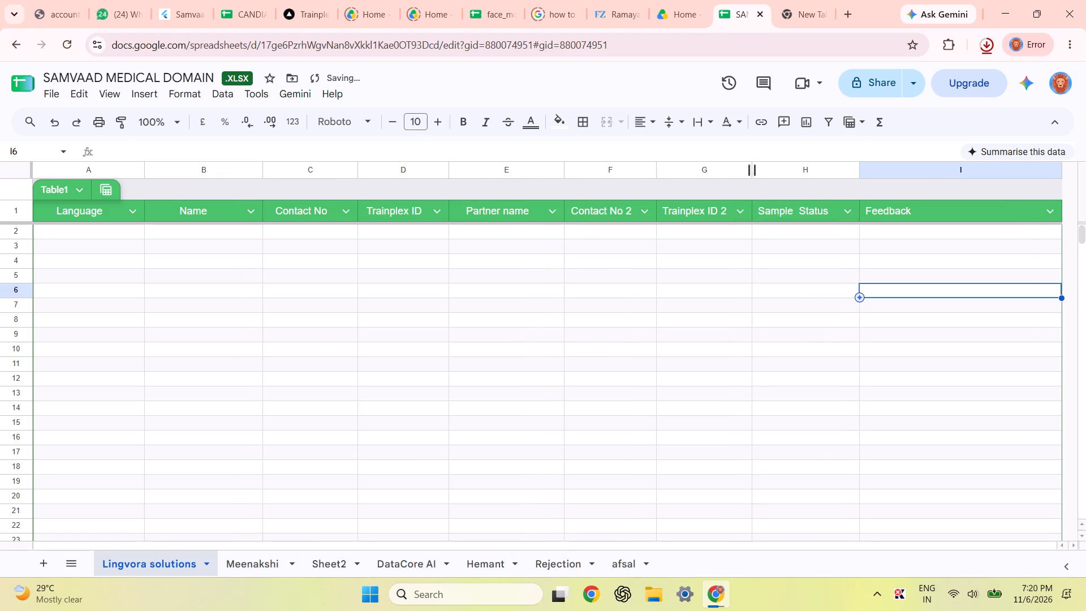
{"action": "left_click_drag", "start_coordinate": [751, 166], "coordinate": [761, 165]}
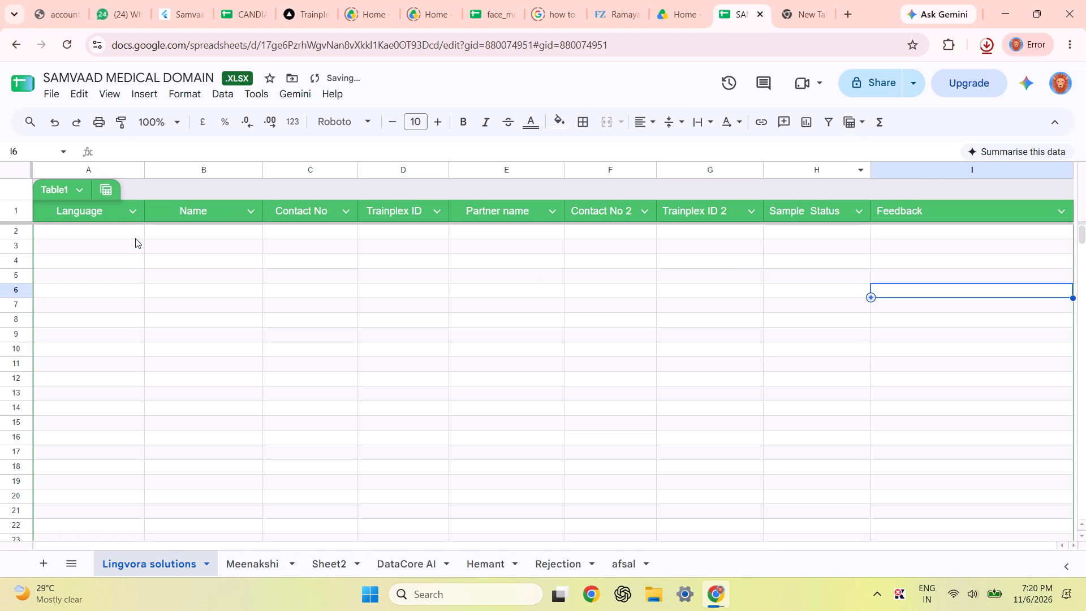
Add a drop-down to the table's Language column, starting from its first blank cell in row 2.
{"action": "left_click", "coordinate": [131, 217]}
{"action": "left_click", "coordinate": [95, 234]}
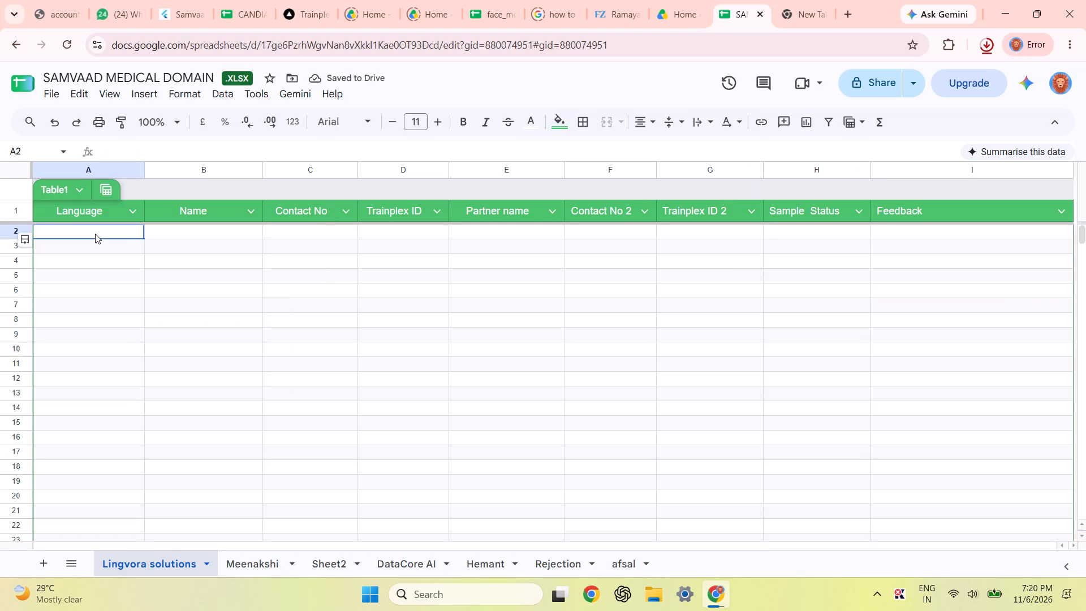
{"action": "right_click", "coordinate": [95, 234]}
{"action": "scroll", "coordinate": [145, 492], "scroll_direction": "down", "scroll_amount": 3}
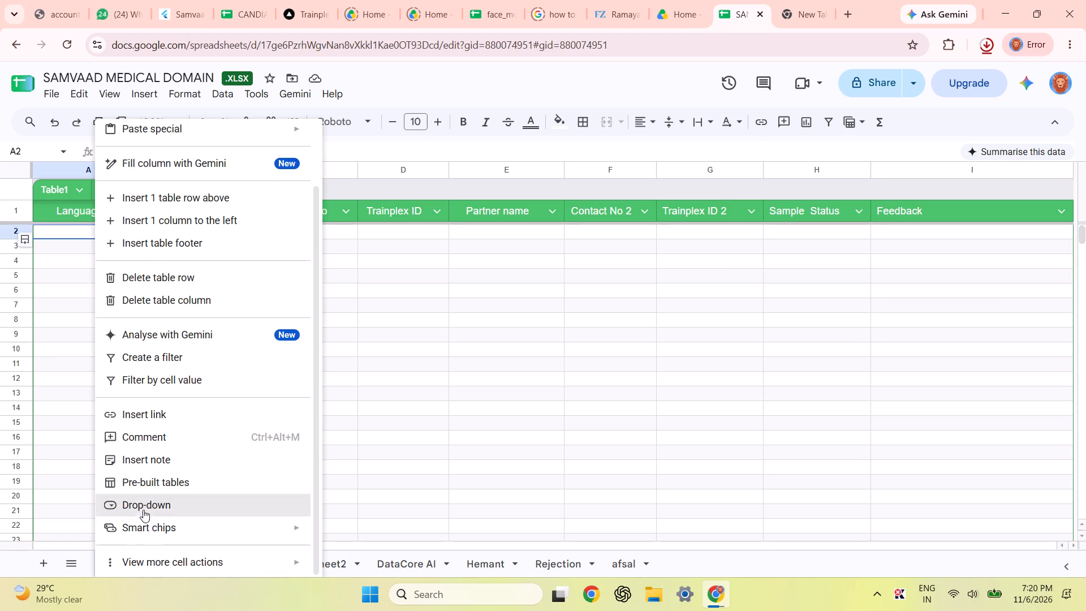
{"action": "left_click", "coordinate": [143, 501]}
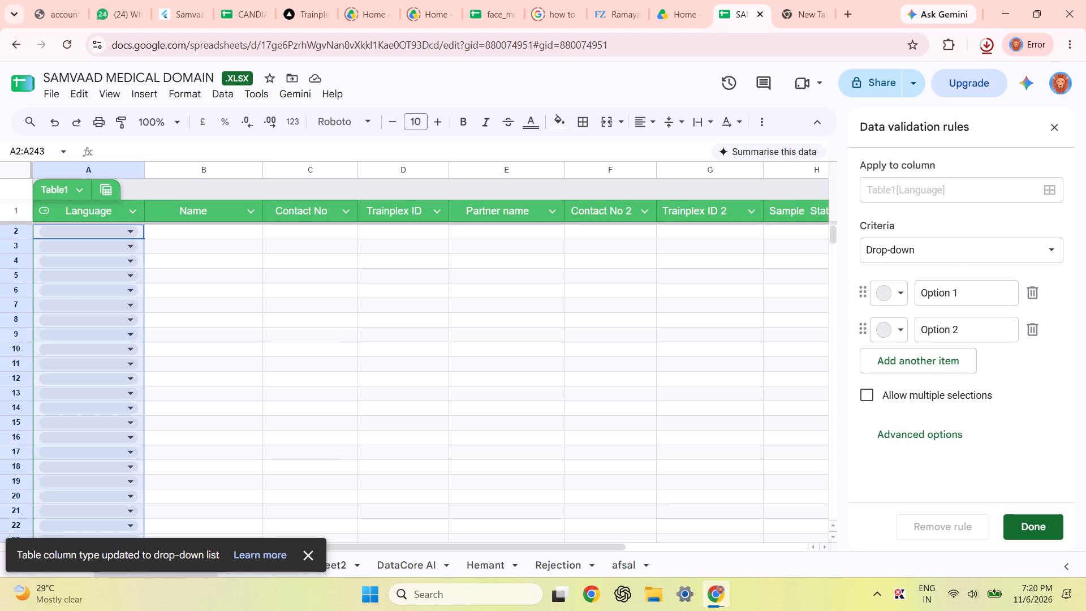
Replace the first option of the Language drop-down with Hindi.
{"action": "left_click", "coordinate": [958, 289]}
{"action": "key", "text": "BackSpace"}
{"action": "key", "text": "BackSpace"}
{"action": "key", "text": "BackSpace"}
{"action": "key", "text": "BackSpace"}
{"action": "key", "text": "BackSpace"}
{"action": "key", "text": "BackSpace"}
{"action": "key", "text": "BackSpace"}
{"action": "key", "text": "BackSpace"}
{"action": "key", "text": "BackSpace"}
{"action": "key", "text": "BackSpace"}
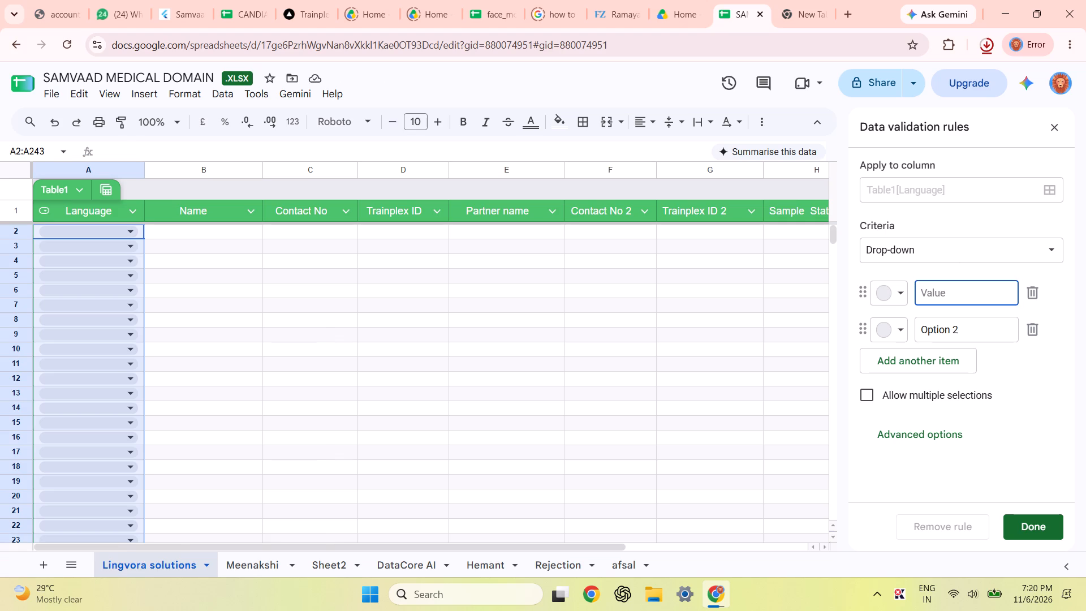
{"action": "type", "text": "Hindi"}
Replace the second option of the Language drop-down with Marathi.
{"action": "left_click", "coordinate": [971, 326]}
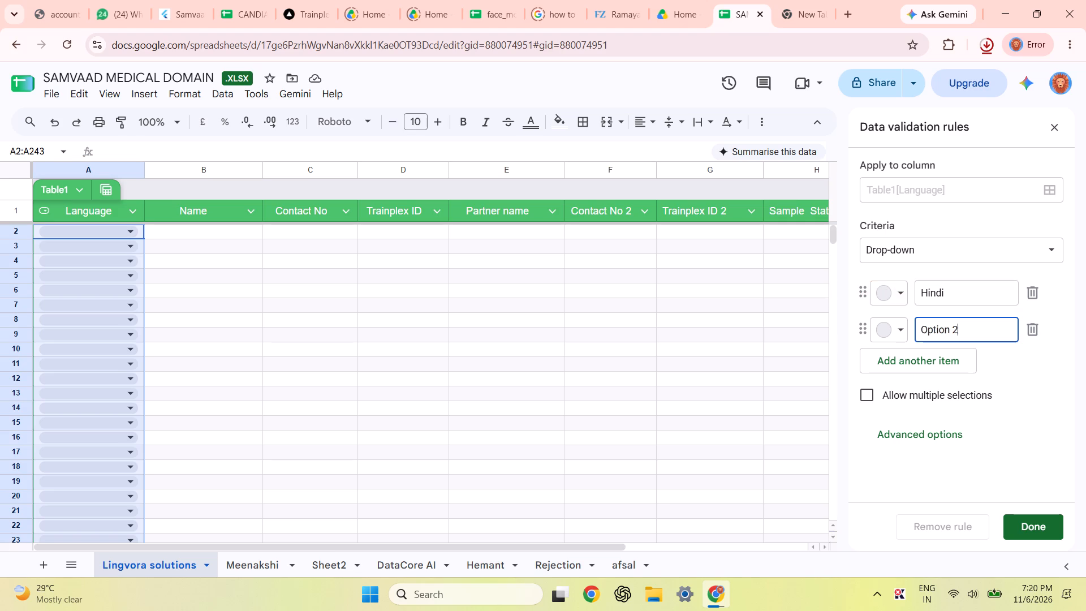
{"action": "key", "text": "BackSpace"}
{"action": "key", "text": "BackSpace"}
{"action": "key", "text": "BackSpace"}
{"action": "key", "text": "BackSpace"}
{"action": "key", "text": "BackSpace"}
{"action": "key", "text": "BackSpace"}
{"action": "key", "text": "BackSpace"}
{"action": "key", "text": "BackSpace"}
{"action": "key", "text": "BackSpace"}
{"action": "key", "text": "BackSpace"}
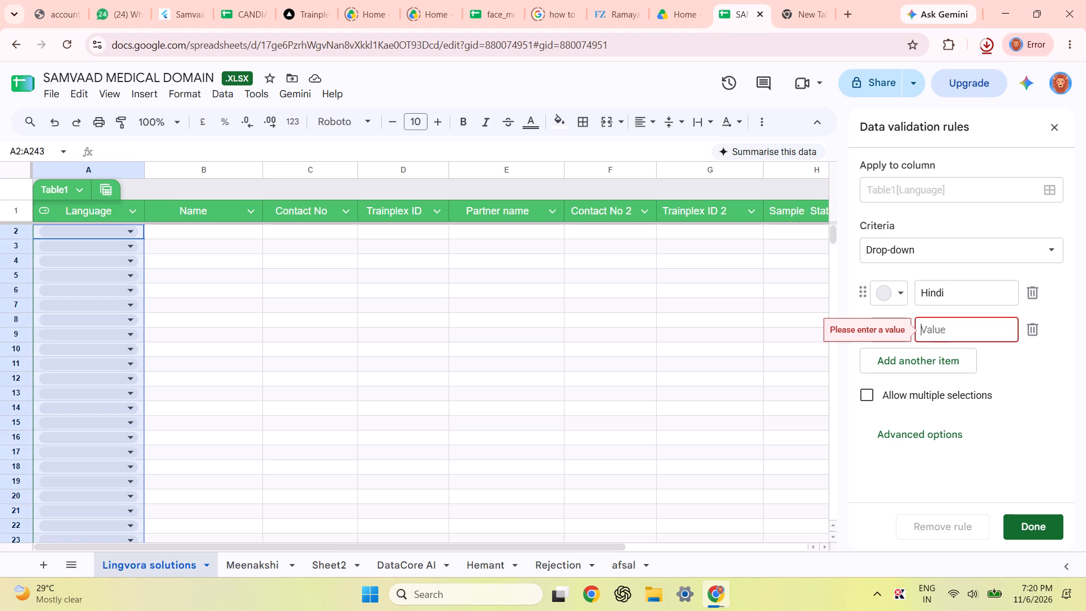
{"action": "type", "text": "Ma"}
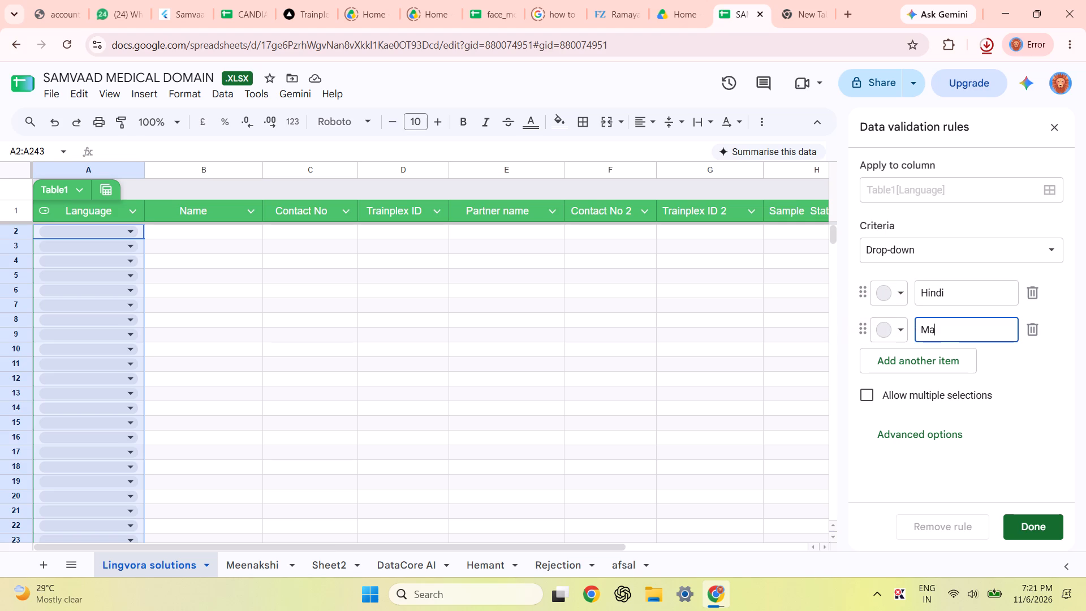
{"action": "type", "text": "rathi"}
Add Kannada as the third option of the Language drop-down.
{"action": "left_click", "coordinate": [938, 361]}
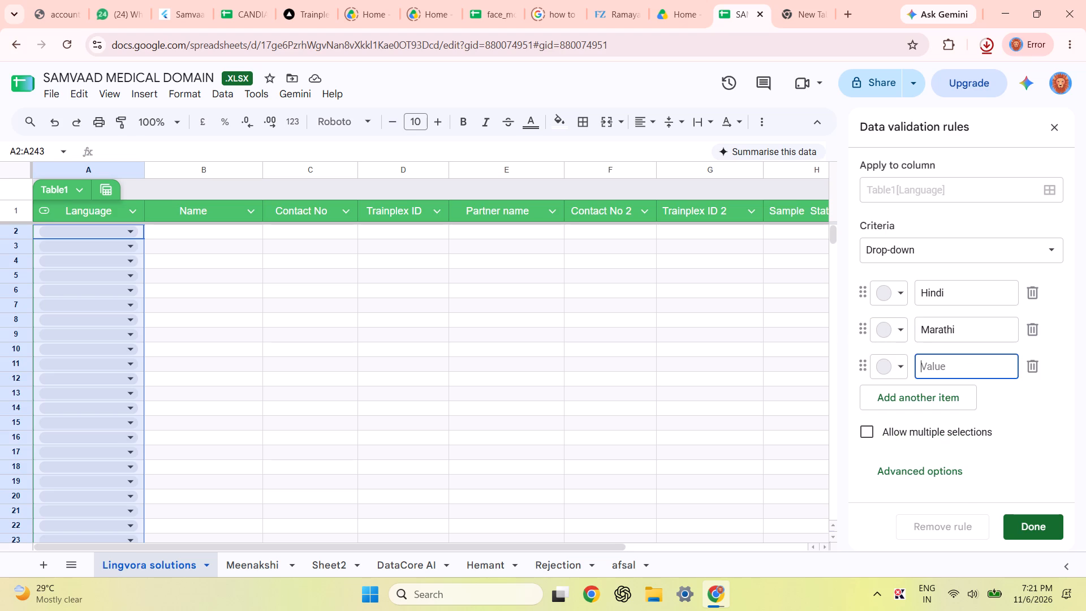
{"action": "type", "text": "Kann"}
{"action": "type", "text": "ada"}
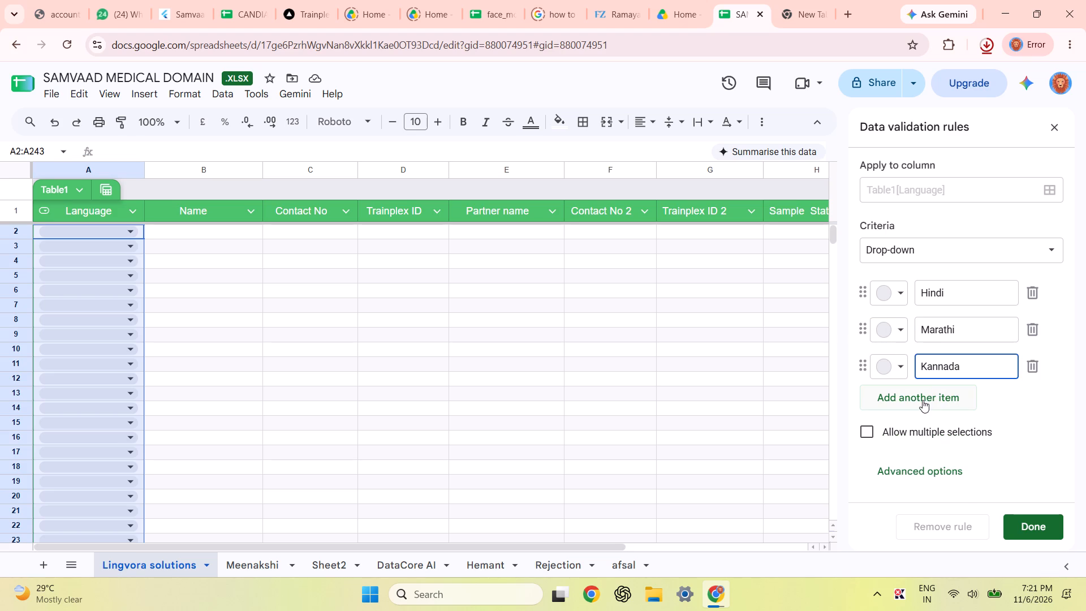
Add a fourth option to the Language drop-down and enter only its initial letter P.
{"action": "left_click", "coordinate": [923, 400]}
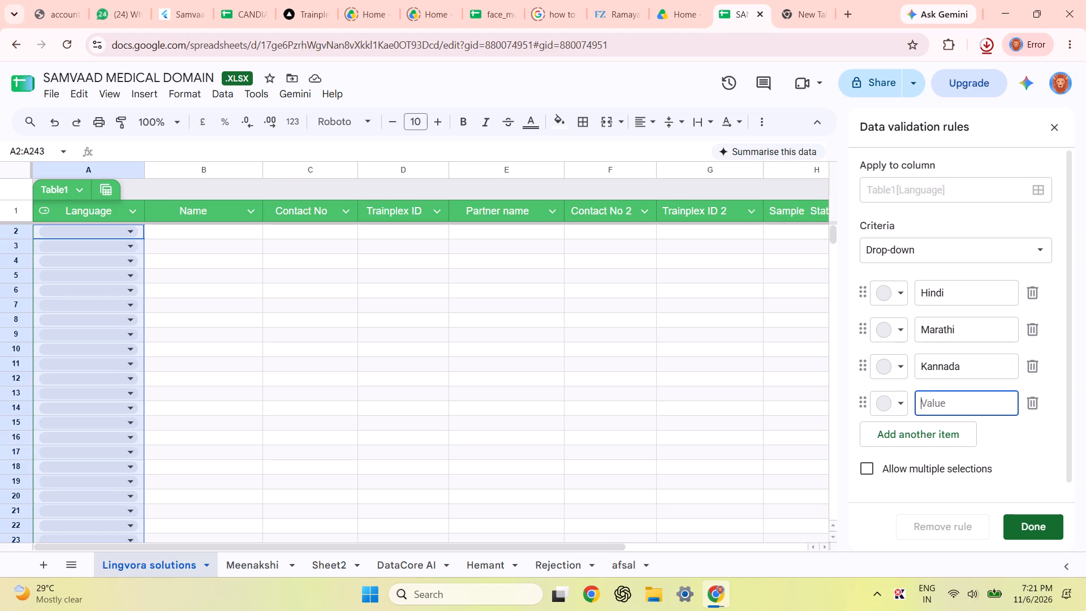
{"action": "type", "text": "Puj"}
{"action": "key", "text": "BackSpace"}
{"action": "key", "text": "n"}
{"action": "key", "text": "BackSpace"}
{"action": "key", "text": "BackSpace"}
{"action": "type", "text": "anj"}
{"action": "key", "text": "BackSpace"}
{"action": "key", "text": "BackSpace"}
{"action": "key", "text": "BackSpace"}
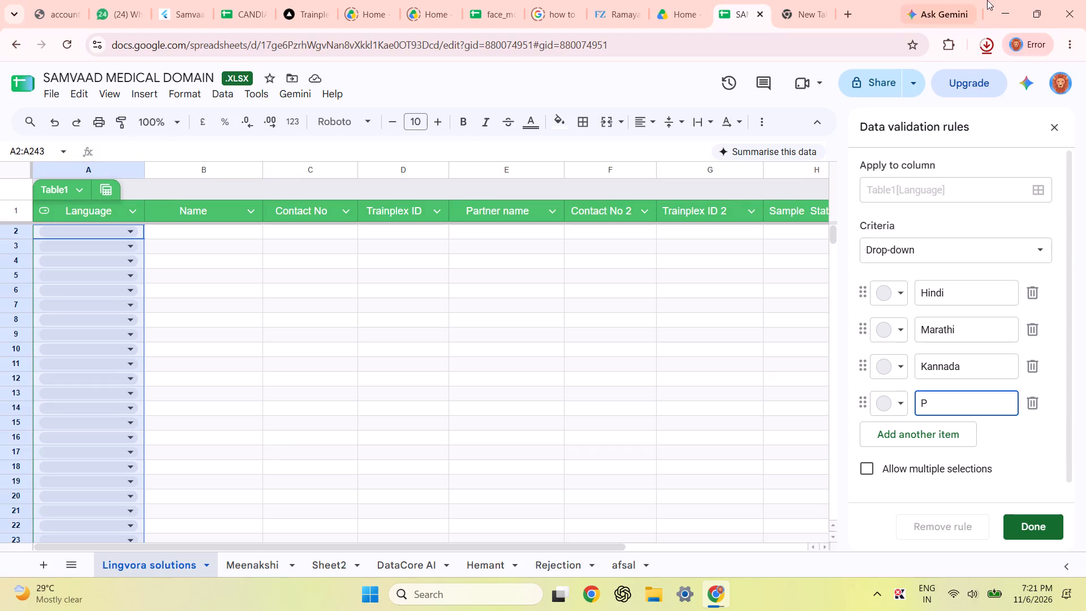
Check the spelling of Punjabi through web search suggestions and the Language column of CANDIADTE SHEET, and return to the SAMVAAD sheet.
{"action": "left_click", "coordinate": [846, 7]}
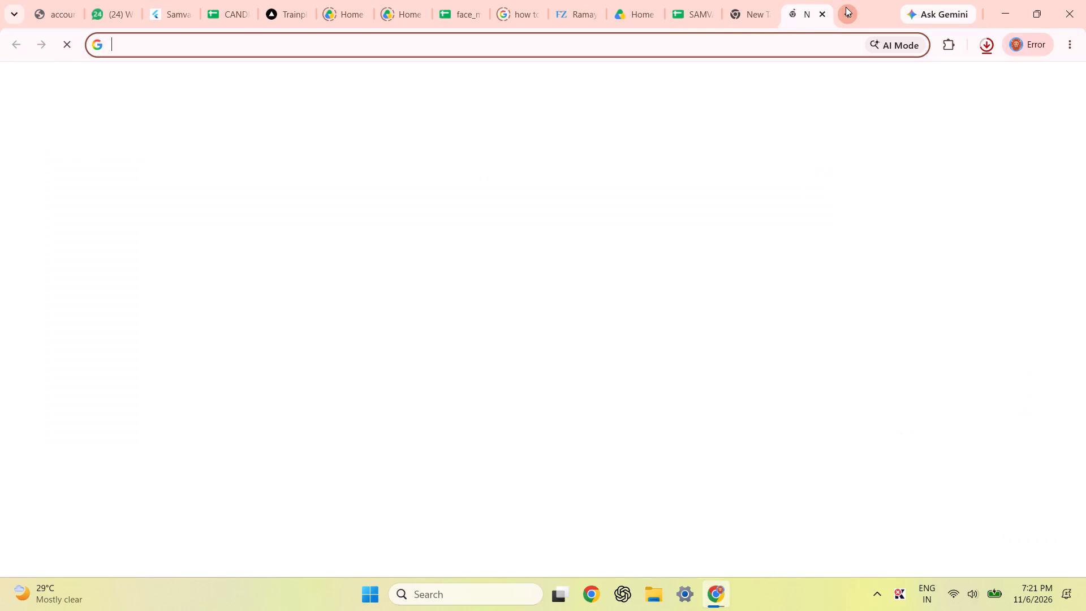
{"action": "left_click", "coordinate": [352, 279]}
{"action": "type", "text": "pu"}
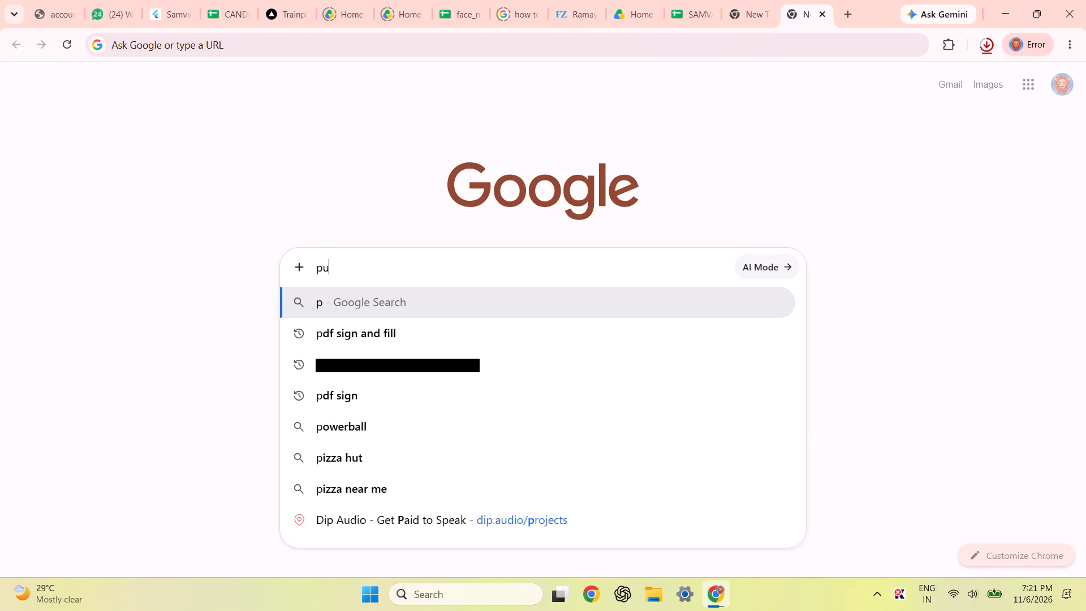
{"action": "type", "text": "nj"}
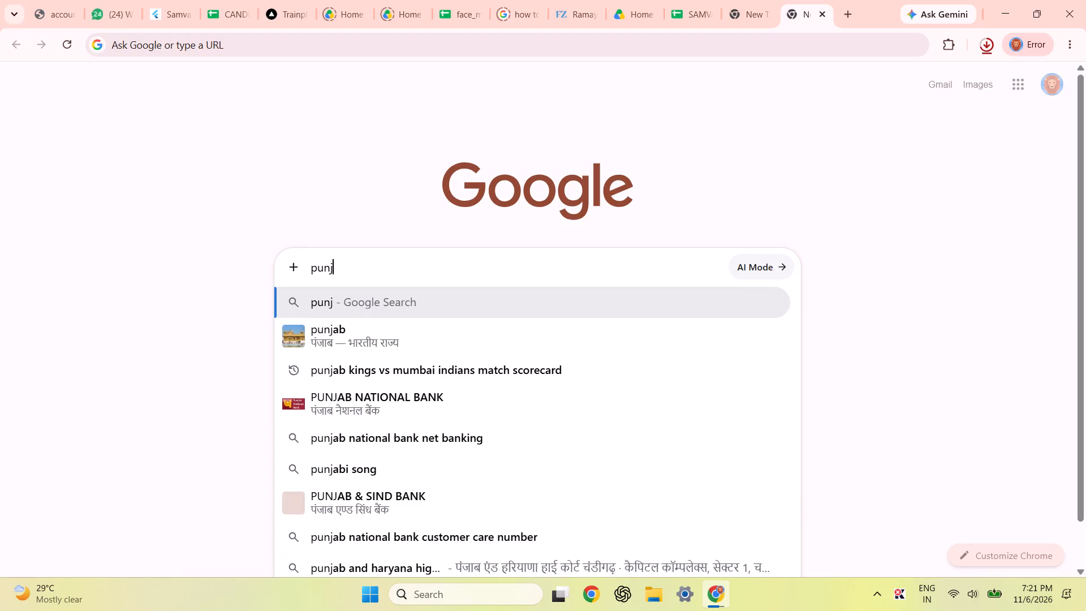
{"action": "key", "text": "BackSpace"}
{"action": "key", "text": "BackSpace"}
{"action": "key", "text": "BackSpace"}
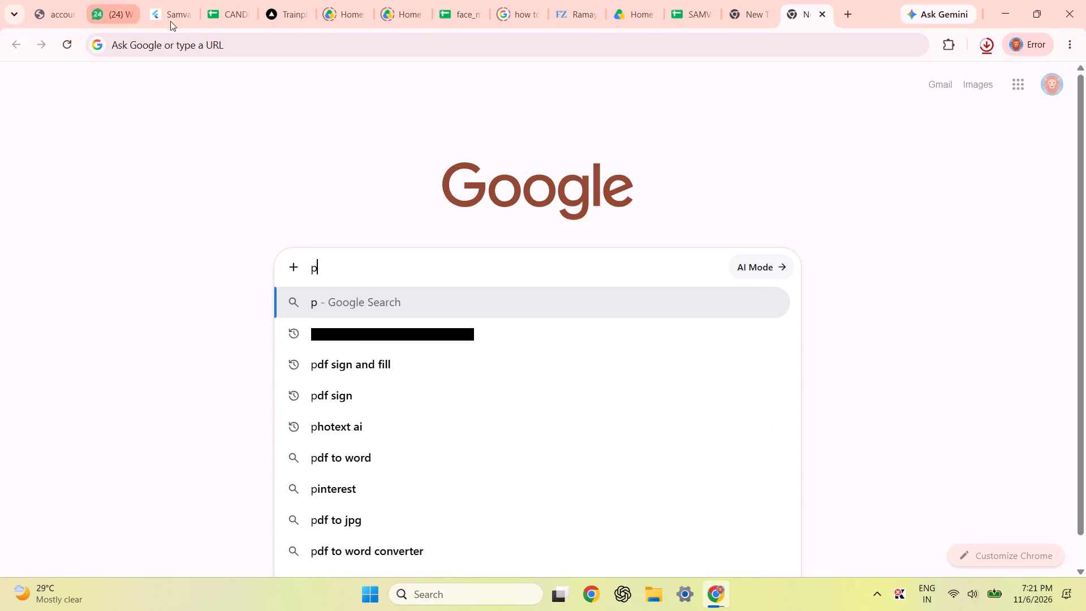
{"action": "left_click", "coordinate": [216, 11]}
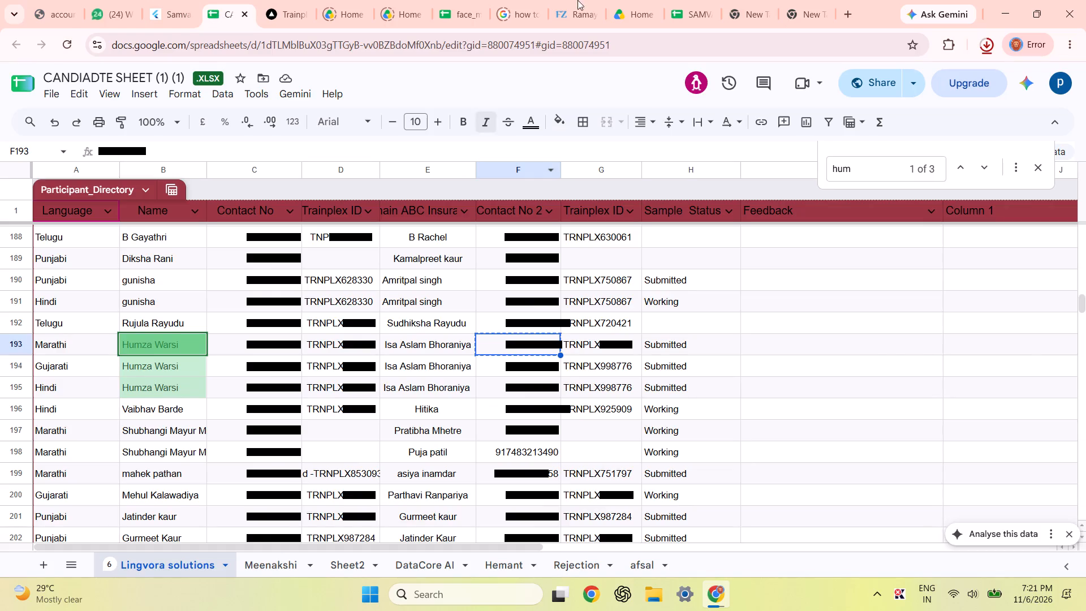
{"action": "left_click", "coordinate": [689, 10]}
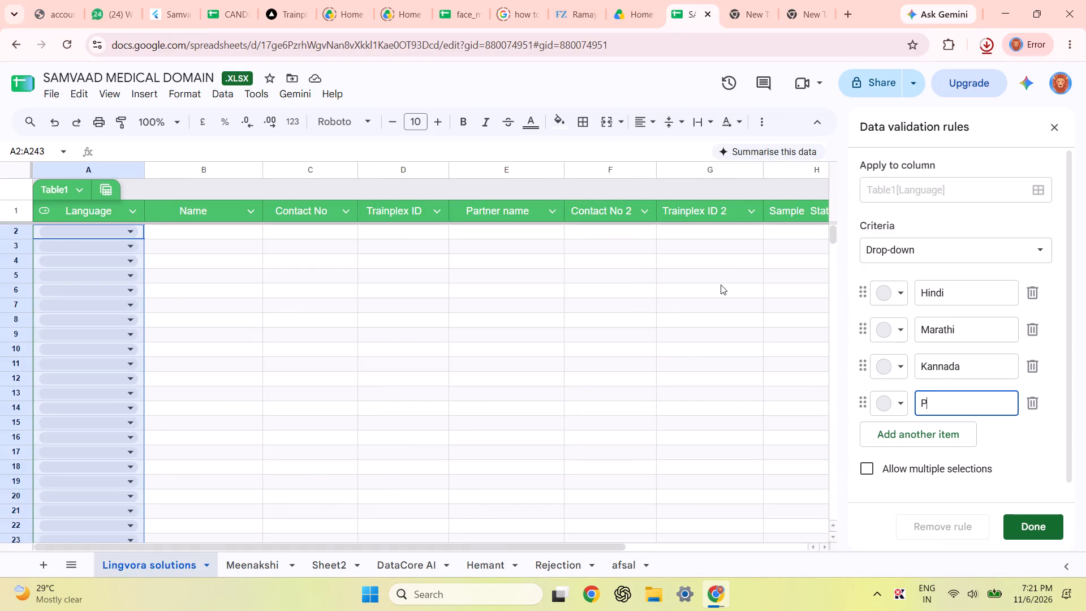
Complete the fourth Language drop-down option as Punjabi.
{"action": "key", "text": "u"}
{"action": "type", "text": "njabi"}
Add Telugu and Tamil as the fifth and sixth options of the Language drop-down.
{"action": "left_click", "coordinate": [908, 434]}
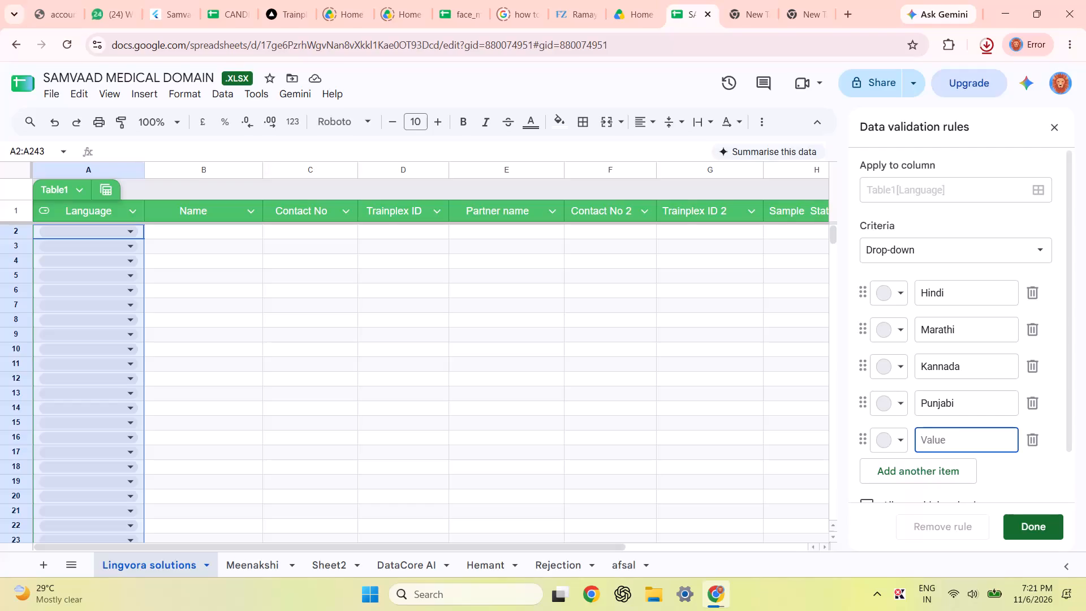
{"action": "type", "text": "Te"}
{"action": "type", "text": "lugu"}
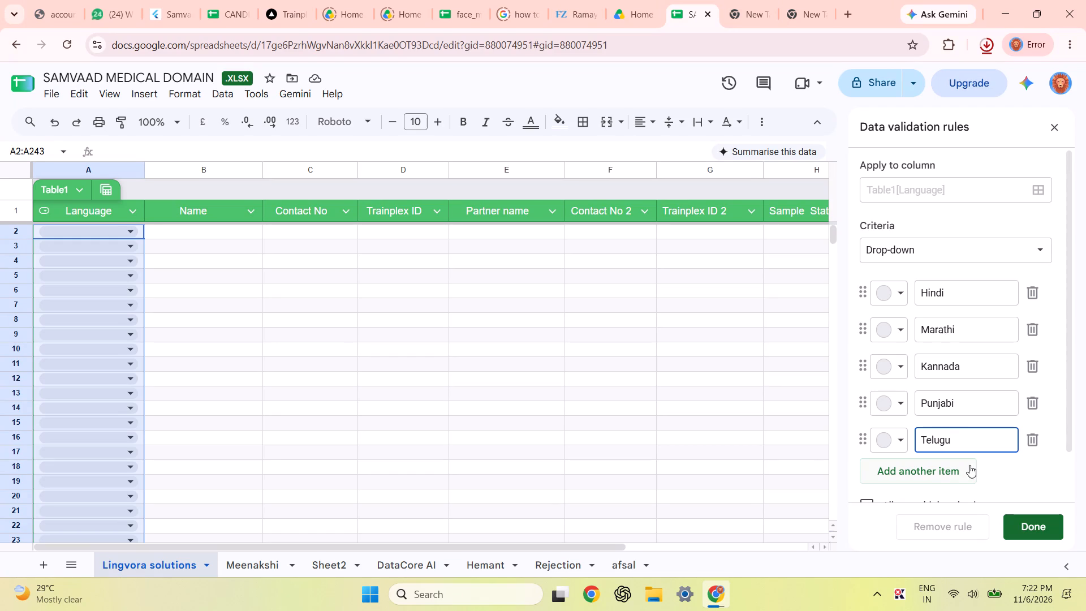
{"action": "left_click", "coordinate": [934, 472]}
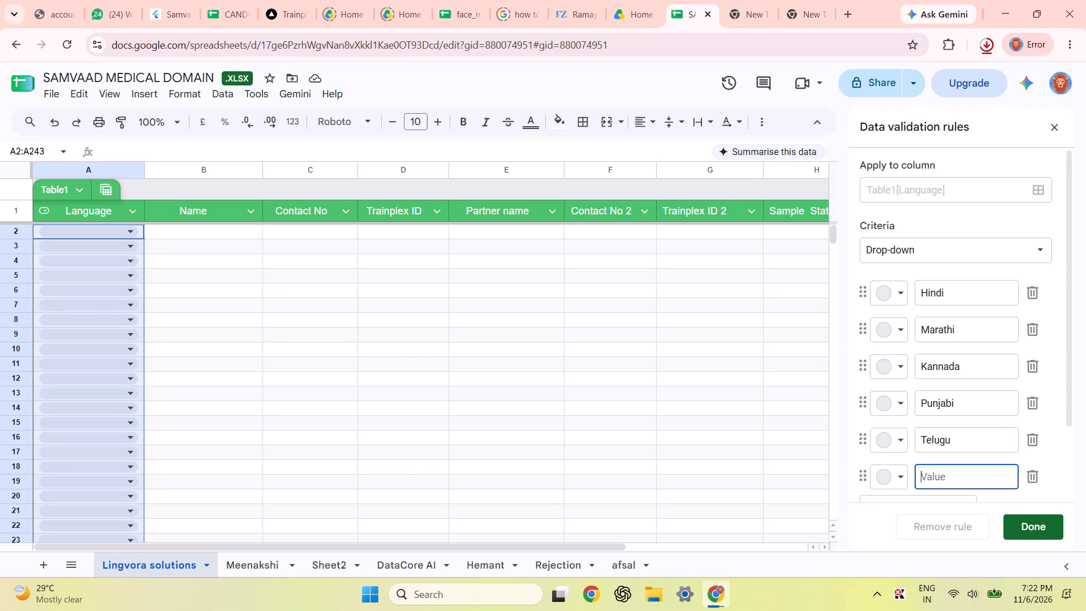
{"action": "key", "text": "shift+t"}
{"action": "type", "text": "amil"}
Add Gujarati and Bengali as the last two options of the Language drop-down and save the rule.
{"action": "scroll", "coordinate": [876, 488], "scroll_direction": "down", "scroll_amount": 1}
{"action": "left_click", "coordinate": [885, 467]}
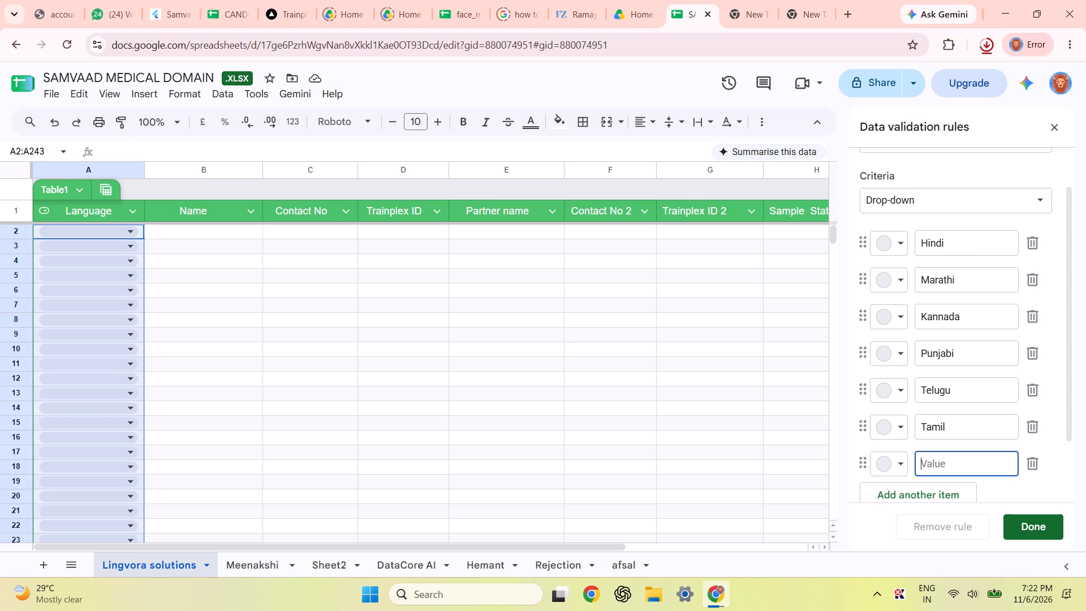
{"action": "type", "text": "Gu"}
{"action": "key", "text": "j"}
{"action": "type", "text": "arati"}
{"action": "left_click", "coordinate": [926, 491]}
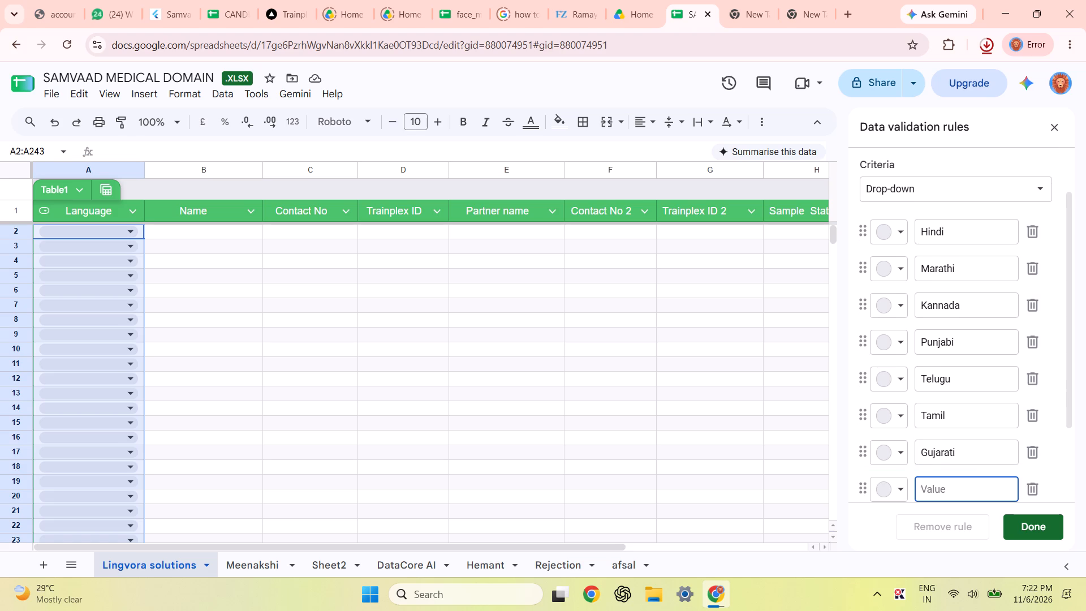
{"action": "key", "text": "shift+b"}
{"action": "key", "text": "e"}
{"action": "key", "text": "n"}
{"action": "type", "text": "gali"}
{"action": "left_click", "coordinate": [1054, 527]}
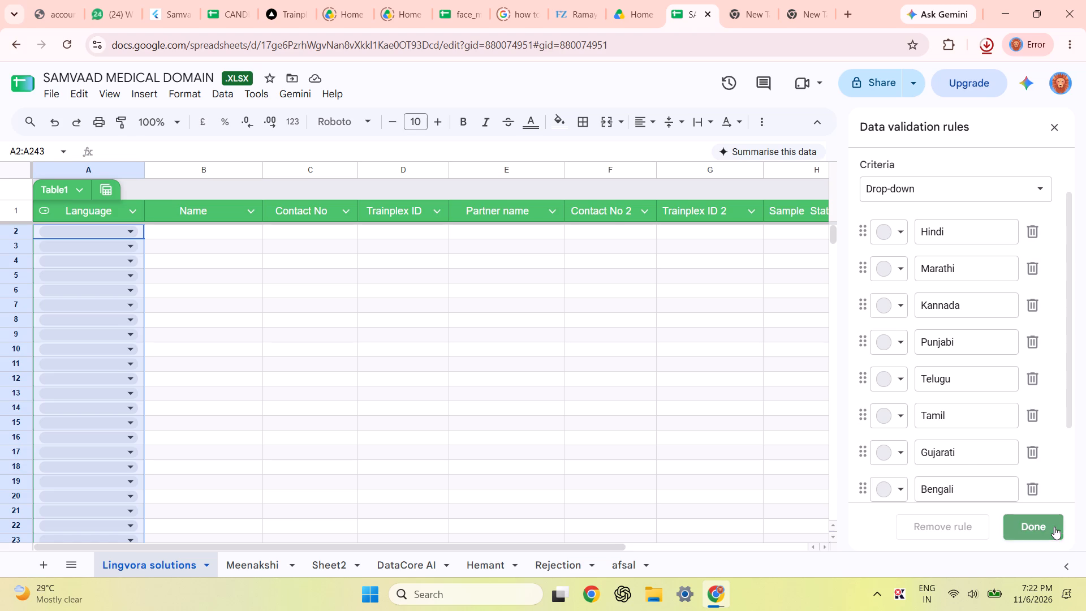
Convert the Sample Status column of the table into a drop-down column, starting from its first data cell.
{"action": "scroll", "coordinate": [623, 286], "scroll_direction": "left", "scroll_amount": 1}
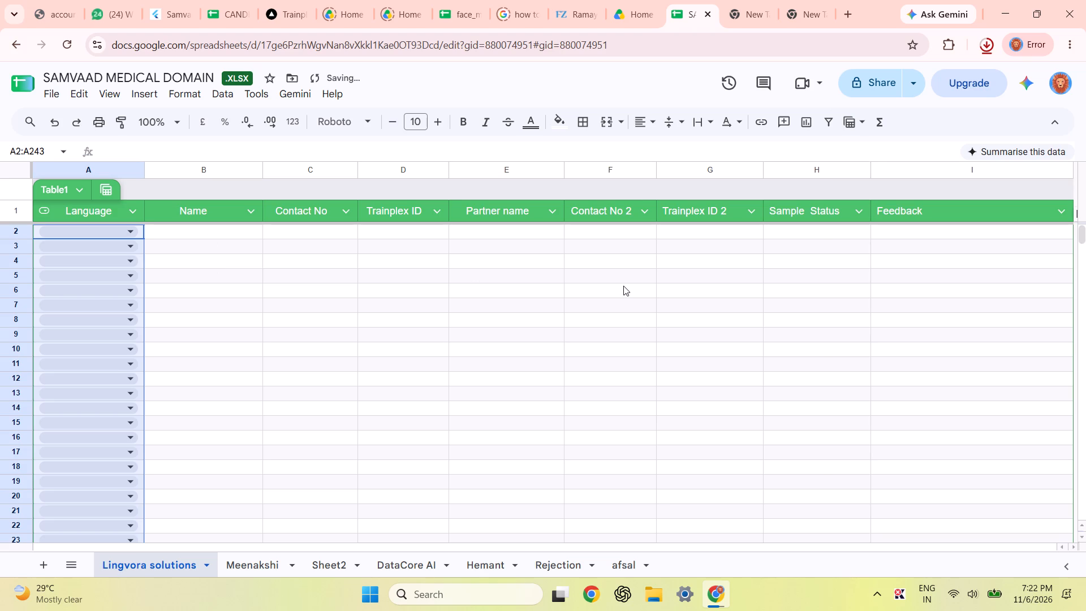
{"action": "scroll", "coordinate": [623, 286], "scroll_direction": "left", "scroll_amount": 1}
{"action": "left_click", "coordinate": [822, 209]}
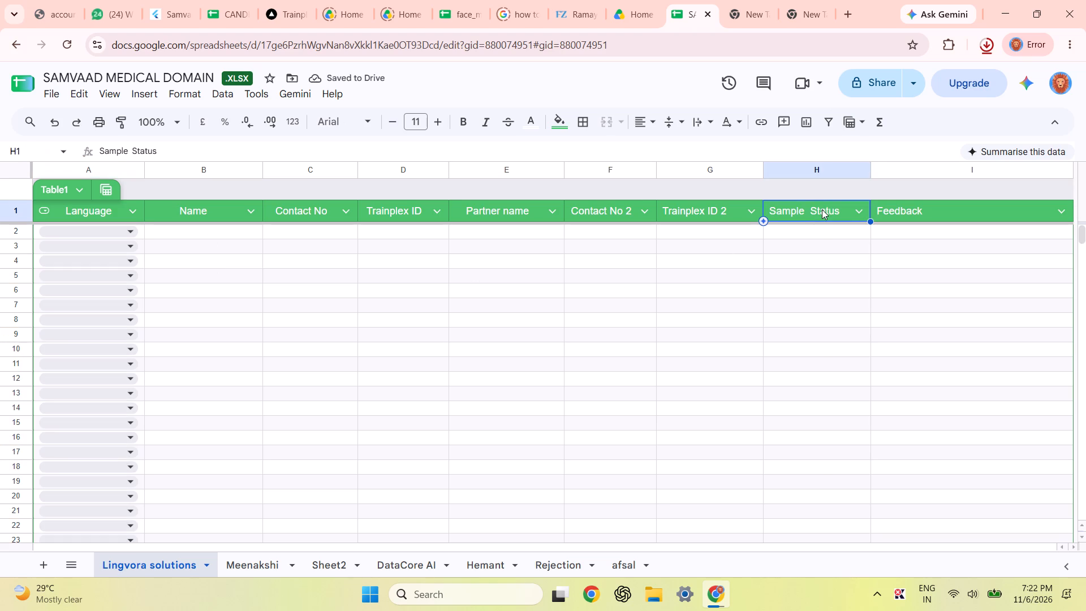
{"action": "left_click", "coordinate": [860, 214]}
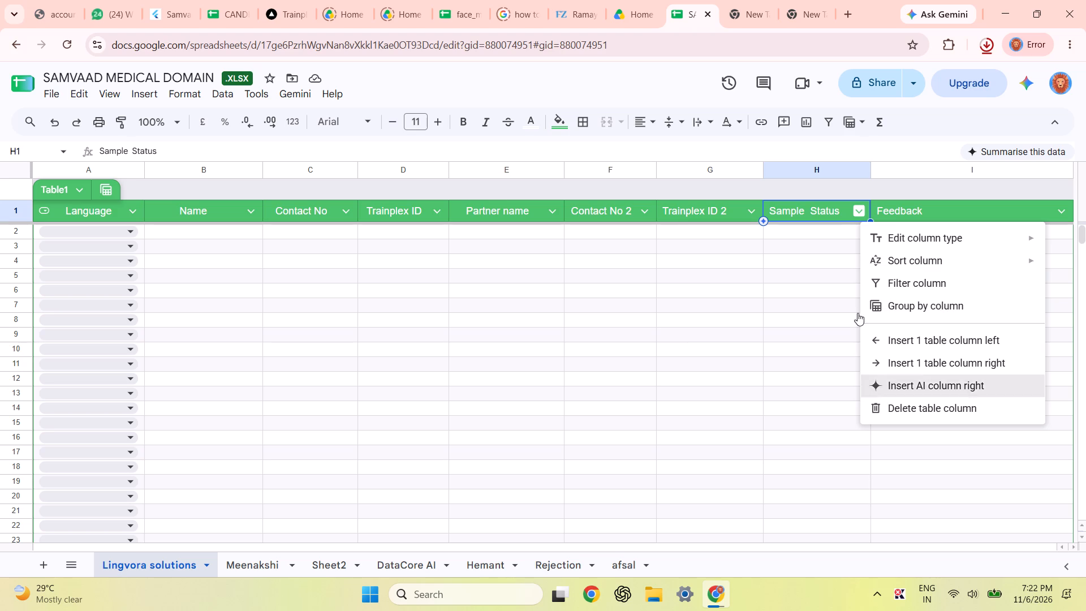
{"action": "left_click", "coordinate": [804, 232]}
{"action": "right_click", "coordinate": [804, 232]}
{"action": "scroll", "coordinate": [902, 526], "scroll_direction": "down", "scroll_amount": 1}
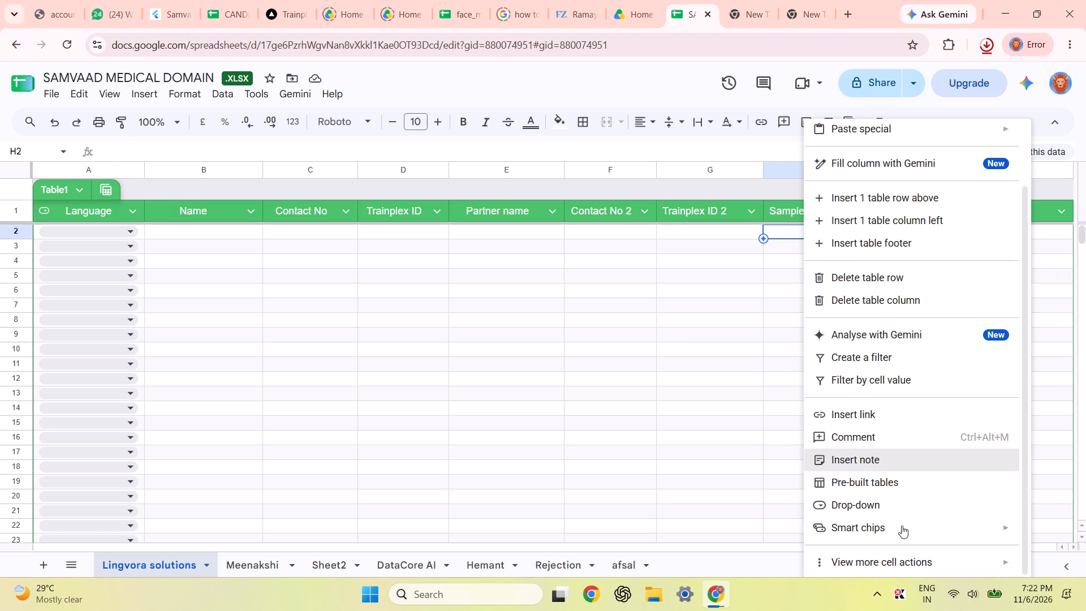
{"action": "scroll", "coordinate": [902, 526], "scroll_direction": "down", "scroll_amount": 2}
{"action": "left_click", "coordinate": [830, 503]}
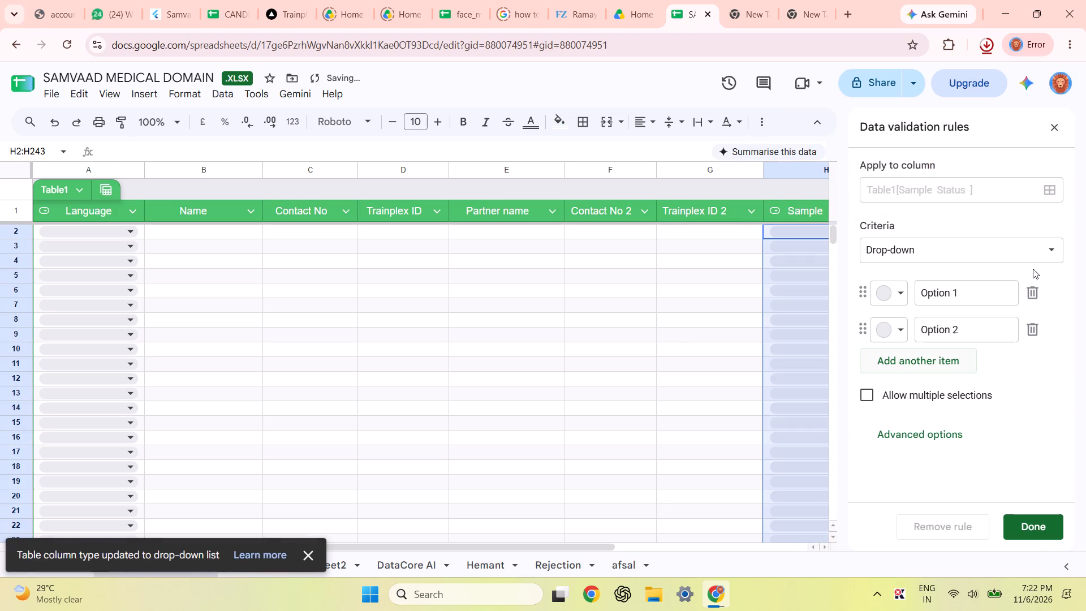
Replace the first option of the Sample Status drop-down with Submitted.
{"action": "left_click", "coordinate": [960, 293]}
{"action": "key", "text": "BackSpace"}
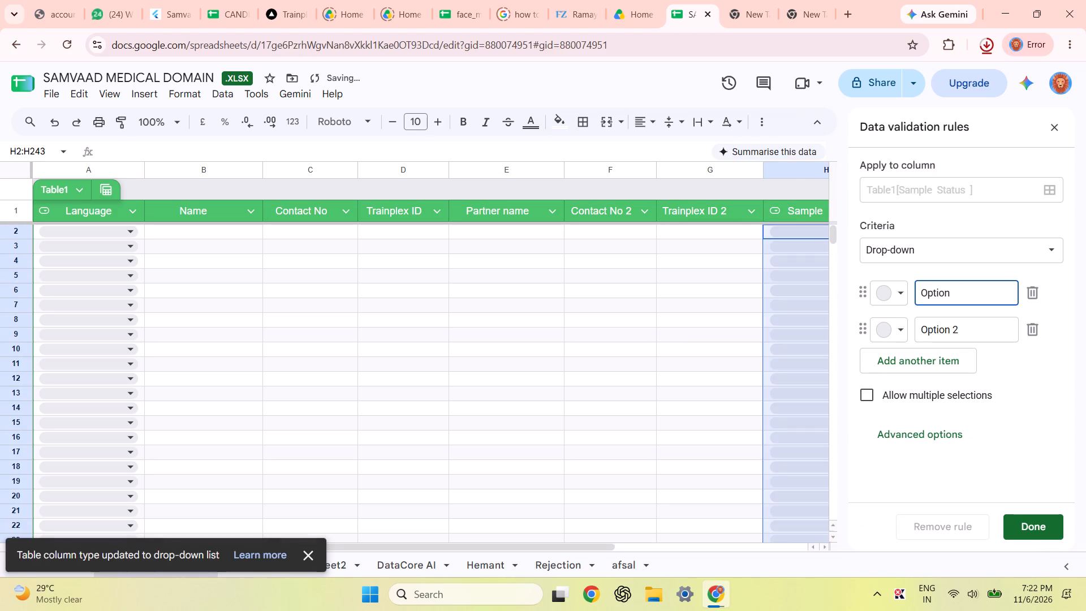
{"action": "key", "text": "BackSpace"}
{"action": "key", "text": "BackSpace"}
{"action": "key", "text": "BackSpace"}
{"action": "key", "text": "BackSpace"}
{"action": "key", "text": "BackSpace"}
{"action": "key", "text": "BackSpace"}
{"action": "key", "text": "BackSpace"}
{"action": "key", "text": "BackSpace"}
{"action": "key", "text": "BackSpace"}
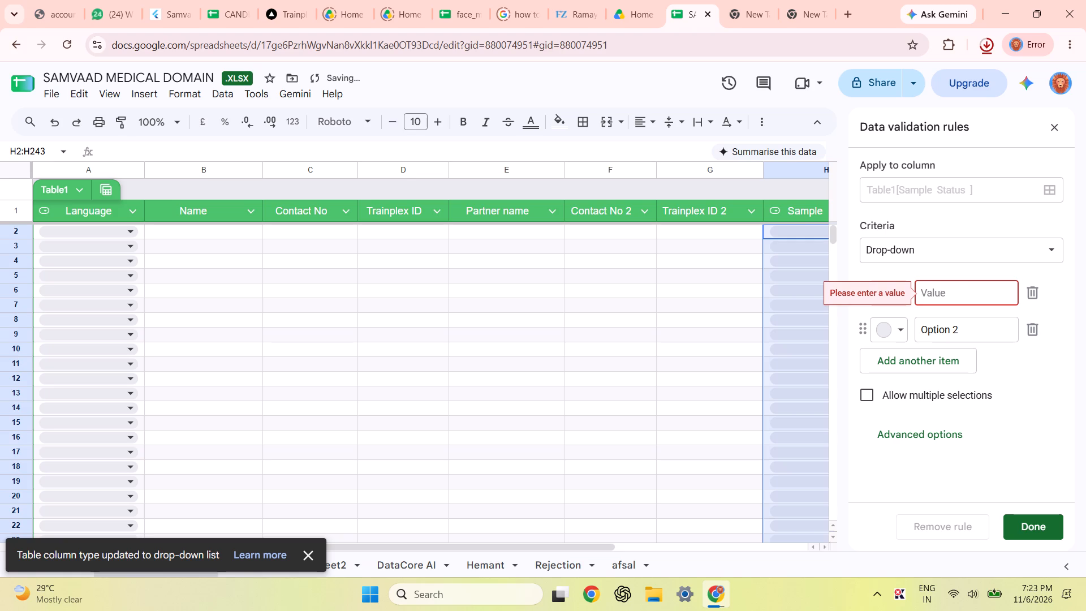
{"action": "type", "text": "Submitted"}
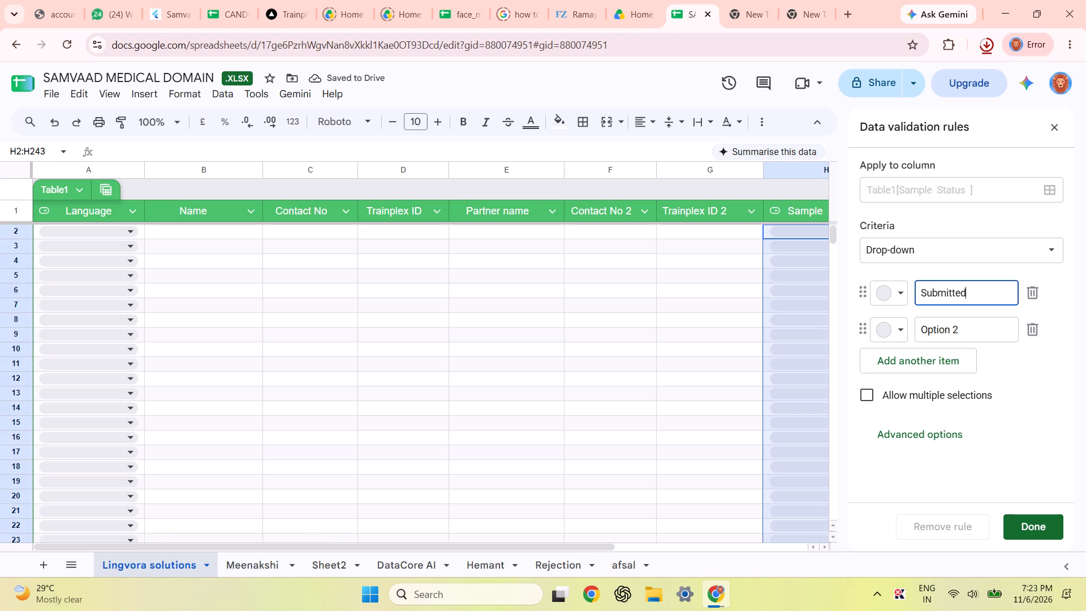
Replace the second option of the Sample Status drop-down with "Issue record again".
{"action": "left_click", "coordinate": [966, 332]}
{"action": "key", "text": "BackSpace"}
{"action": "key", "text": "BackSpace"}
{"action": "key", "text": "BackSpace"}
{"action": "key", "text": "BackSpace"}
{"action": "key", "text": "BackSpace"}
{"action": "key", "text": "BackSpace"}
{"action": "key", "text": "BackSpace"}
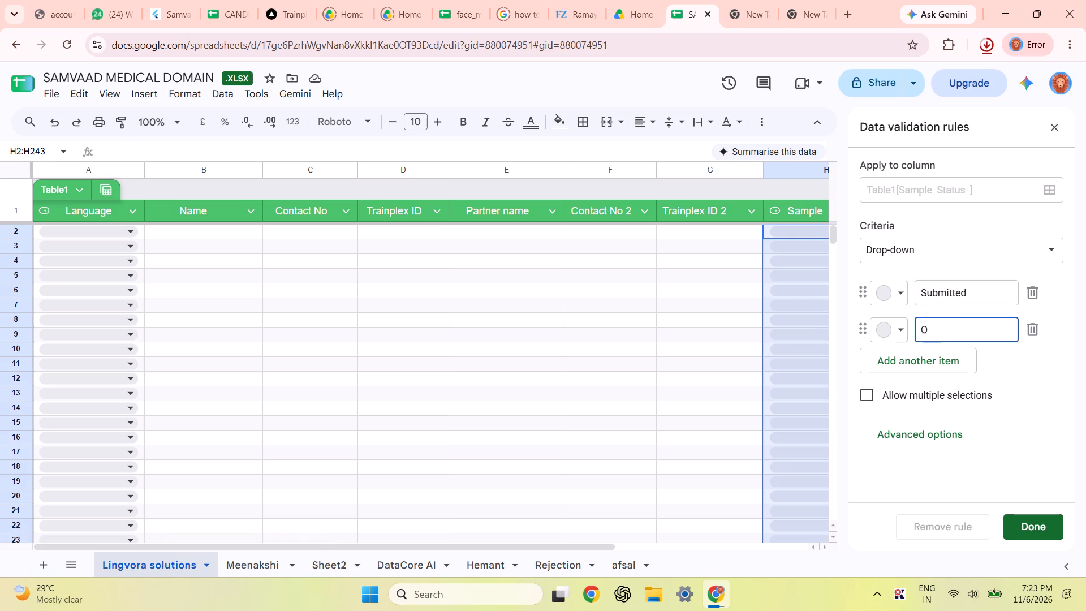
{"action": "key", "text": "BackSpace"}
{"action": "key", "text": "BackSpace"}
{"action": "type", "text": "Issue"}
{"action": "key", "text": "space"}
{"action": "type", "text": "with"}
{"action": "key", "text": "space"}
{"action": "type", "text": "samle"}
{"action": "key", "text": "BackSpace"}
{"action": "key", "text": "BackSpace"}
{"action": "key", "text": "BackSpace"}
{"action": "key", "text": "BackSpace"}
{"action": "key", "text": "BackSpace"}
{"action": "key", "text": "BackSpace"}
{"action": "key", "text": "BackSpace"}
{"action": "key", "text": "BackSpace"}
{"action": "key", "text": "BackSpace"}
{"action": "key", "text": "BackSpace"}
{"action": "key", "text": "BackSpace"}
{"action": "key", "text": "space"}
{"action": "type", "text": "record again"}
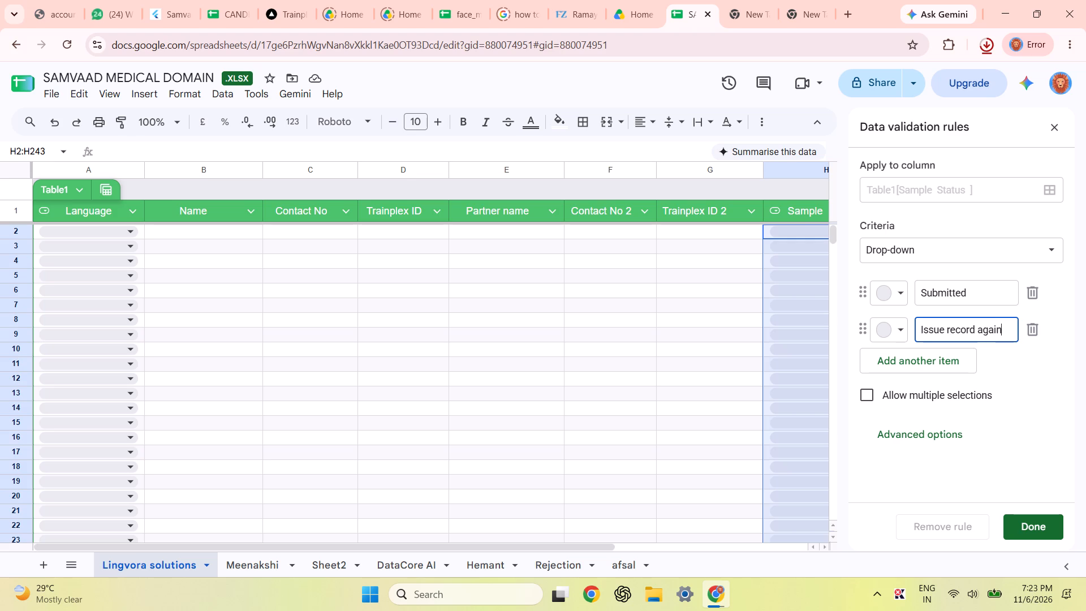
Add Working as the third option of the Sample Status drop-down and save the rule.
{"action": "left_click", "coordinate": [914, 358]}
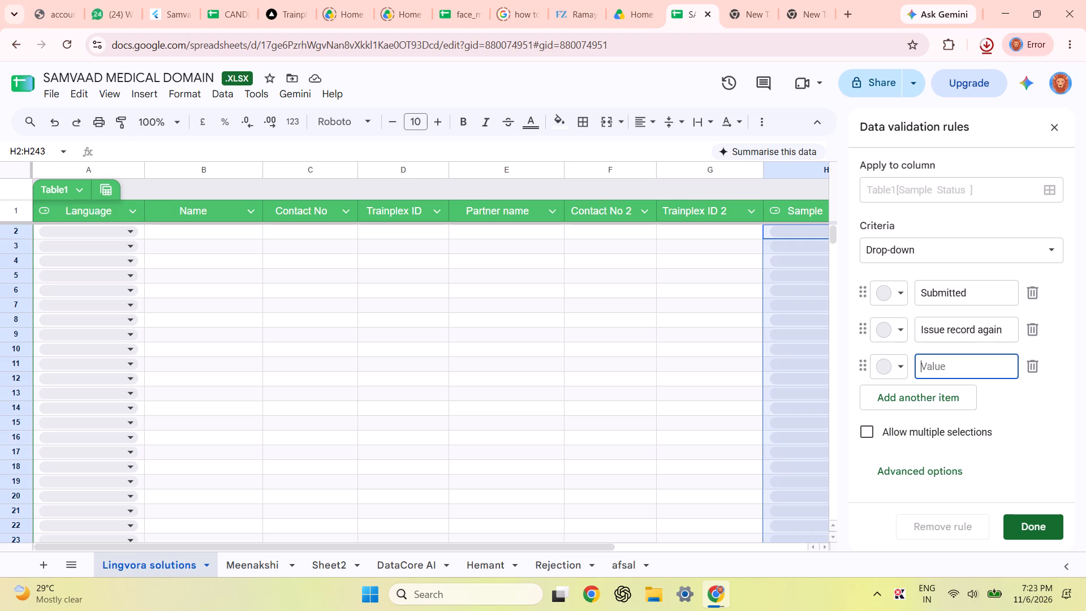
{"action": "type", "text": "workinf"}
{"action": "key", "text": "backslash"}
{"action": "key", "text": "BackSpace"}
{"action": "key", "text": "BackSpace"}
{"action": "key", "text": "BackSpace"}
{"action": "key", "text": "BackSpace"}
{"action": "key", "text": "BackSpace"}
{"action": "key", "text": "BackSpace"}
{"action": "key", "text": "BackSpace"}
{"action": "key", "text": "BackSpace"}
{"action": "key", "text": "BackSpace"}
{"action": "type", "text": "Working"}
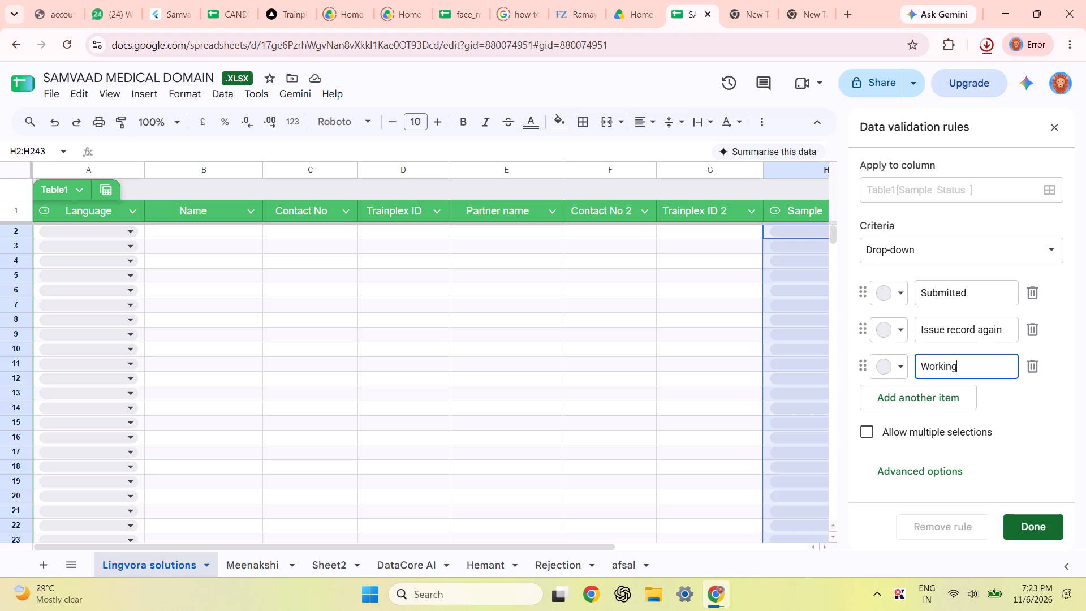
{"action": "left_click", "coordinate": [1020, 407]}
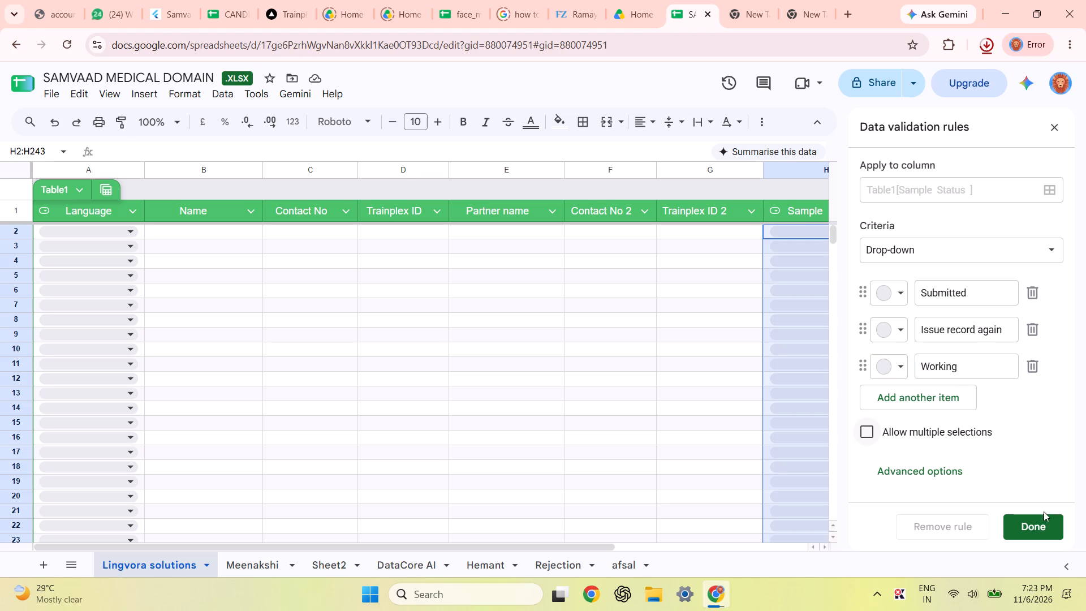
{"action": "left_click", "coordinate": [1032, 529]}
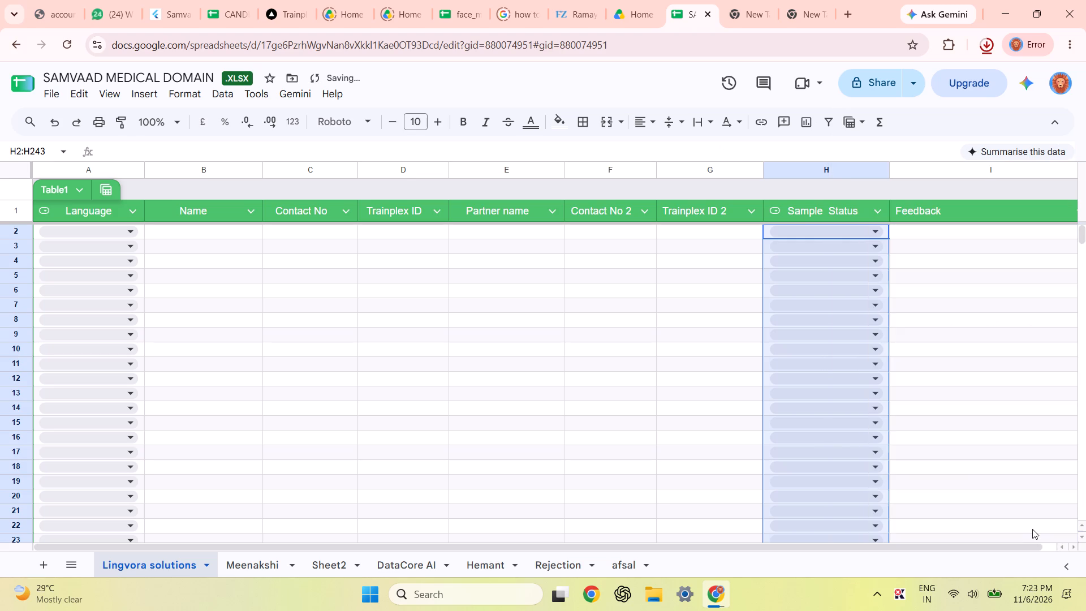
Reopen the Sample Status drop-down rule, add "Not submitted" as the fourth option, save it and check the list in the first row.
{"action": "scroll", "coordinate": [978, 265], "scroll_direction": "right", "scroll_amount": 1}
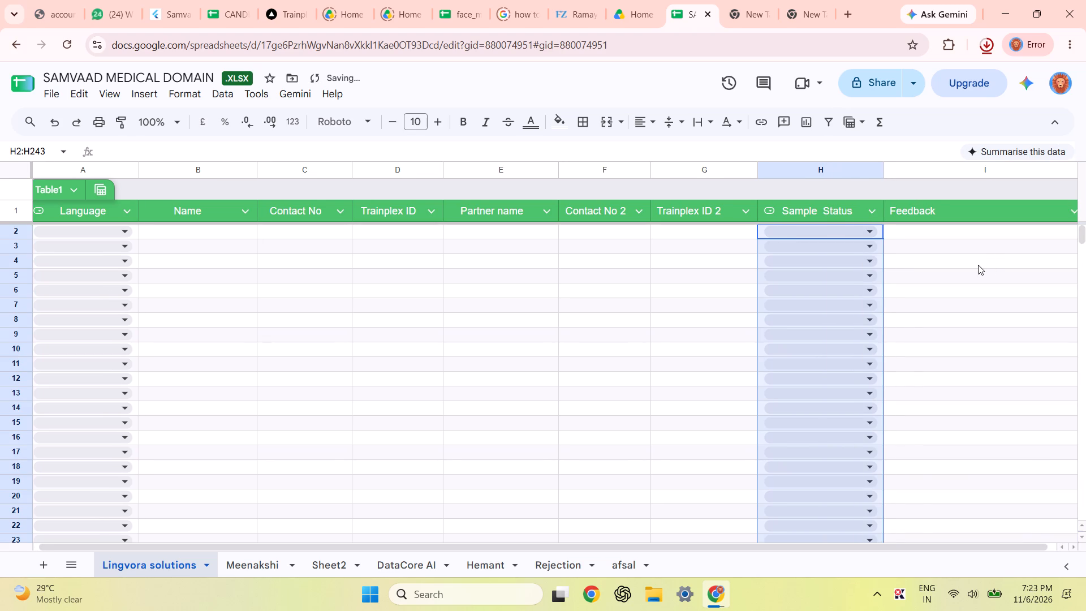
{"action": "scroll", "coordinate": [978, 265], "scroll_direction": "right", "scroll_amount": 1}
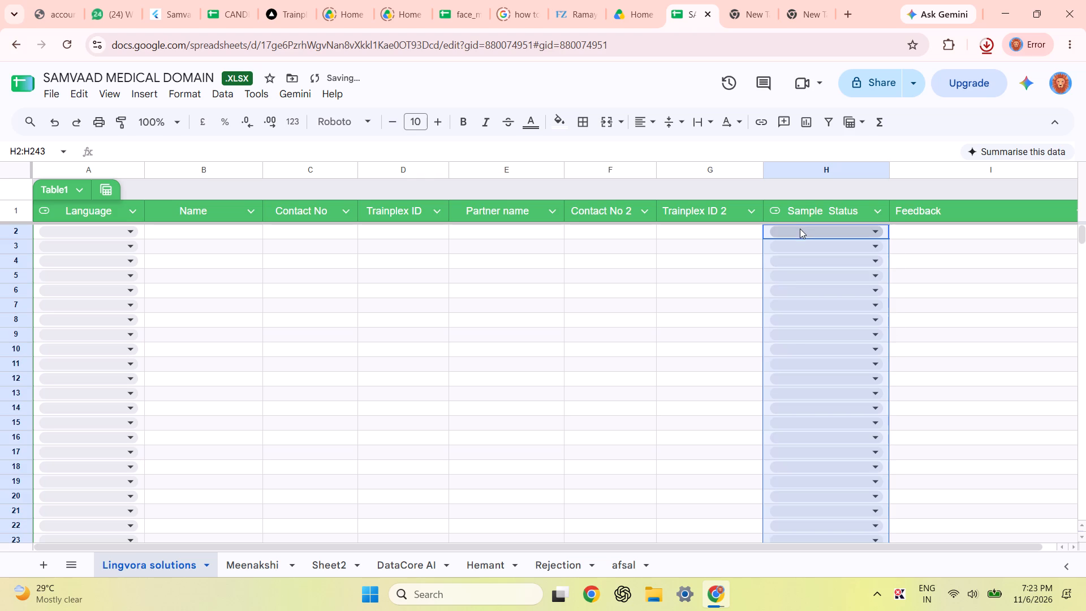
{"action": "left_click", "coordinate": [800, 229]}
{"action": "left_click", "coordinate": [889, 323]}
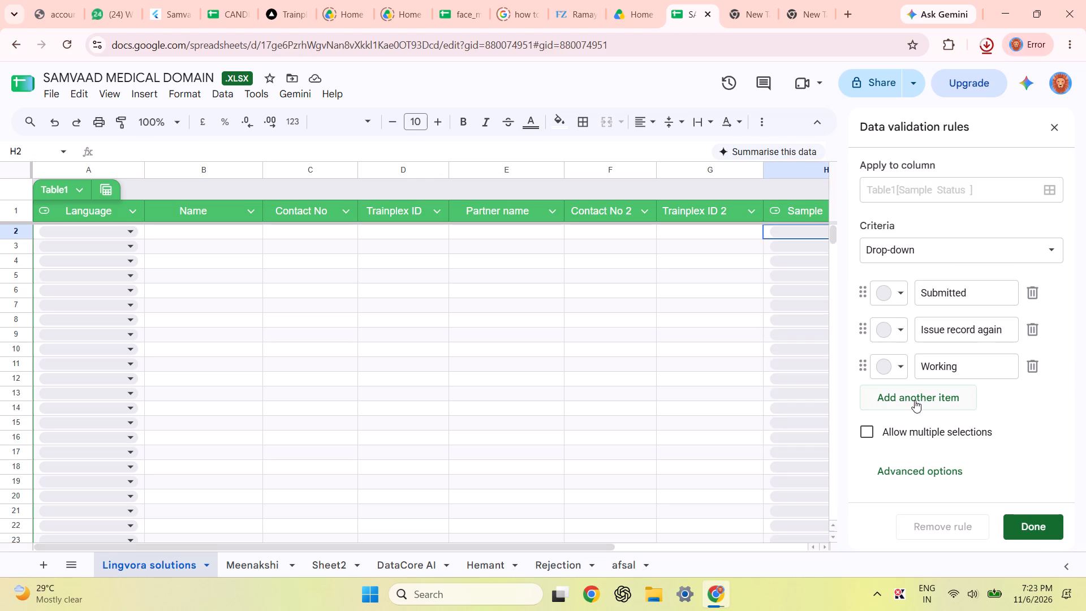
{"action": "left_click", "coordinate": [915, 400]}
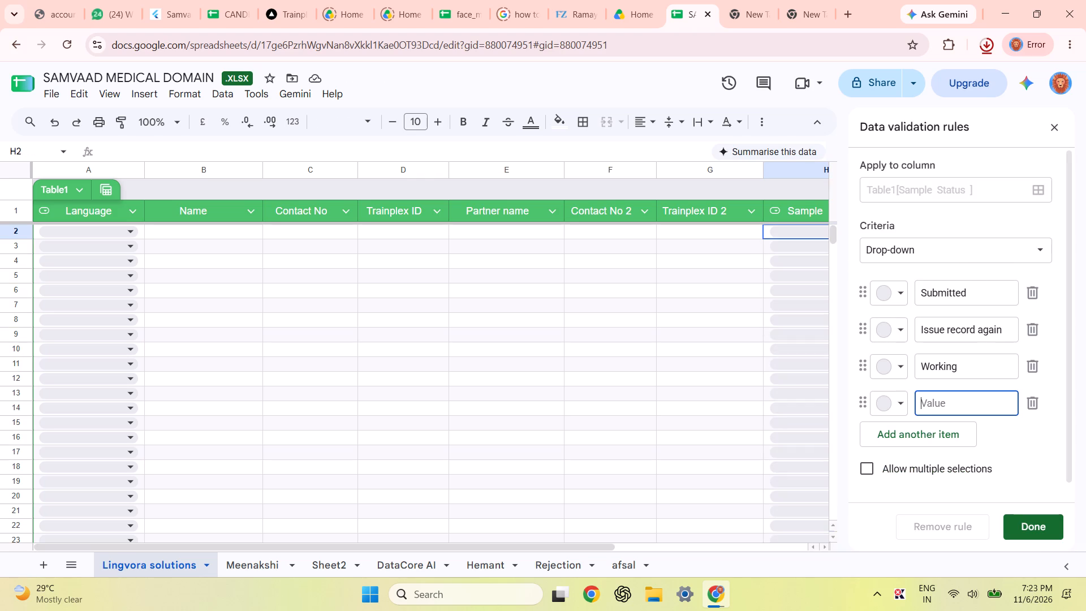
{"action": "type", "text": "Not submitted"}
{"action": "left_click", "coordinate": [1032, 522]}
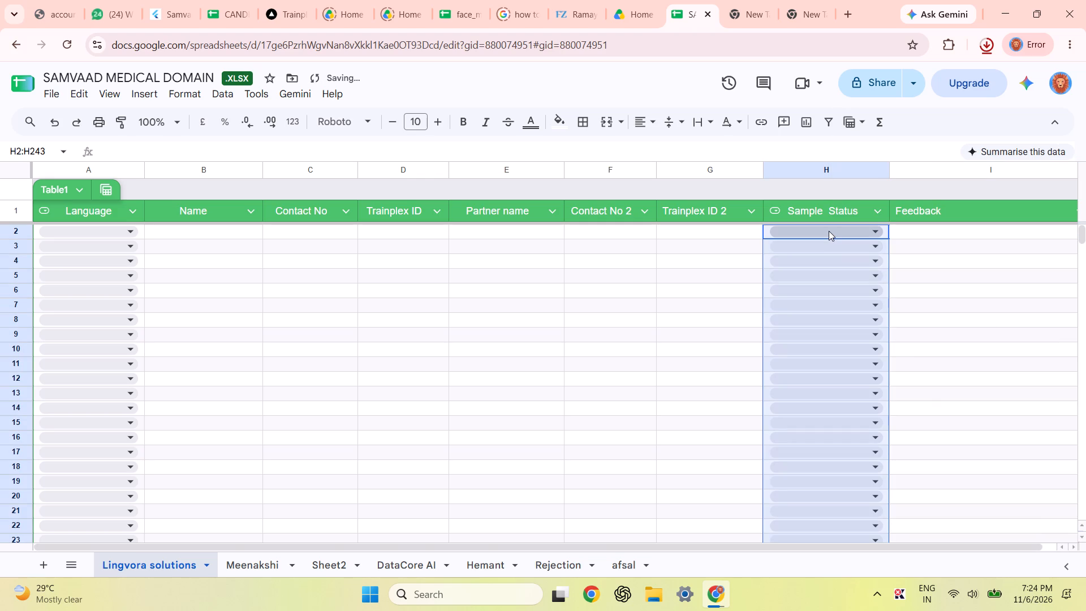
{"action": "scroll", "coordinate": [380, 368], "scroll_direction": "right", "scroll_amount": 10}
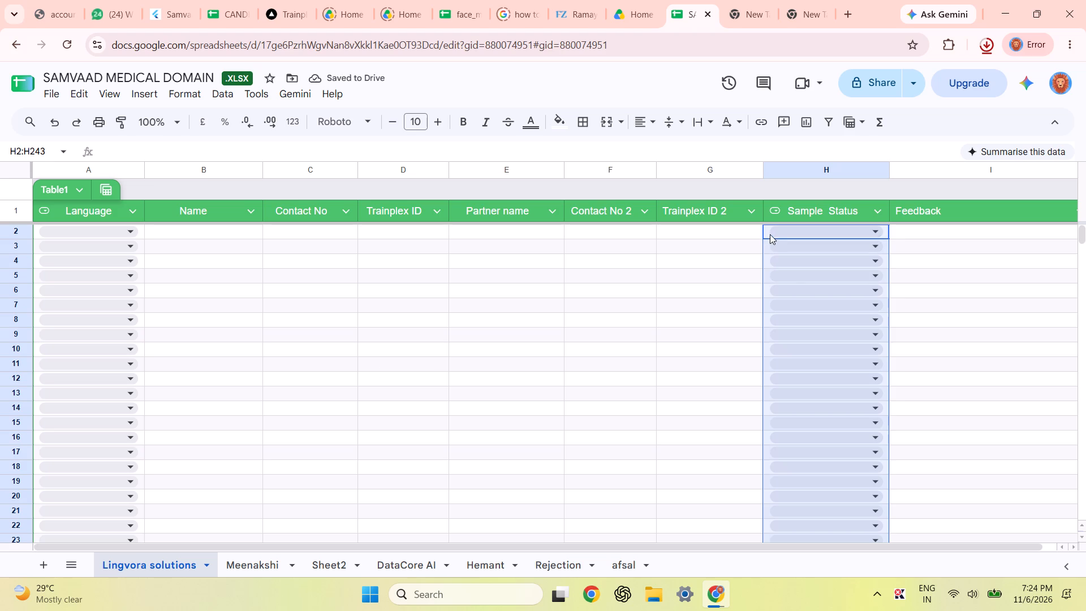
{"action": "left_click", "coordinate": [774, 236]}
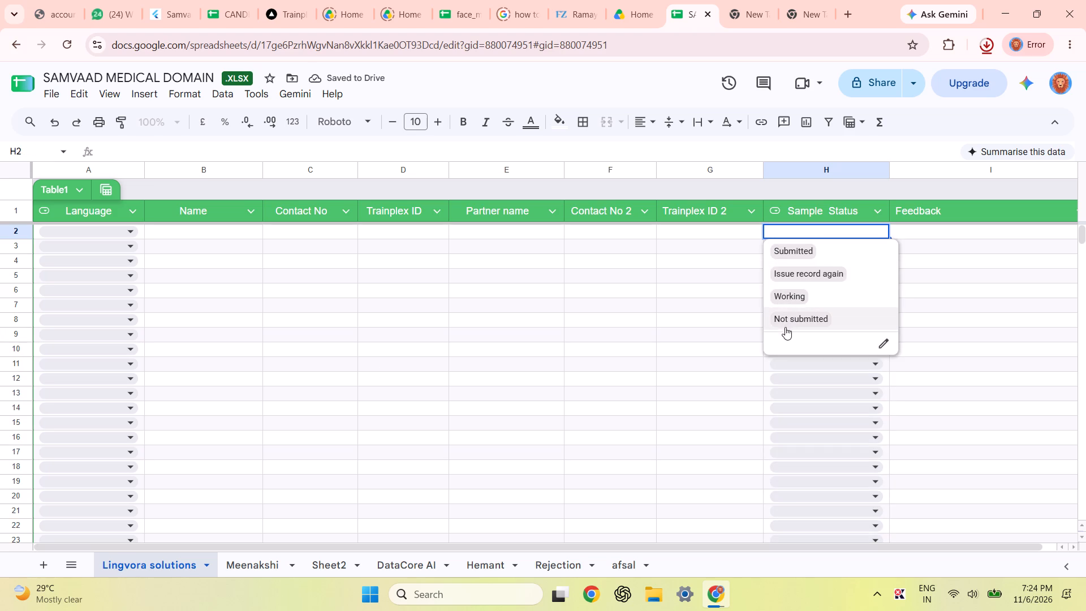
{"action": "left_click", "coordinate": [553, 315]}
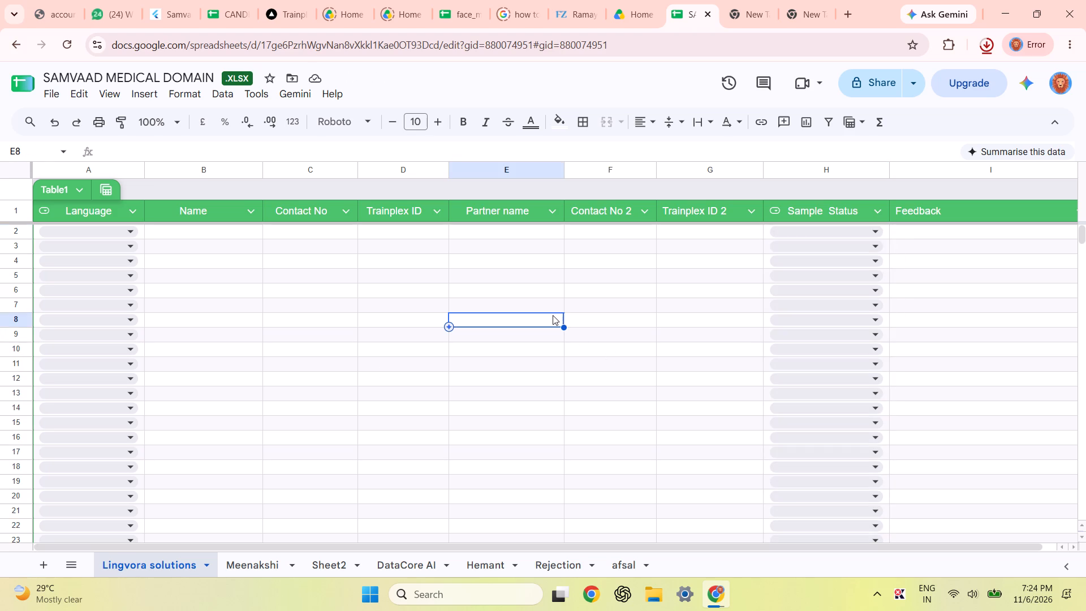
Open the sharing settings of the SAMVAAD MEDICAL DOMAIN file and its general access choices.
{"action": "scroll", "coordinate": [553, 315], "scroll_direction": "down", "scroll_amount": 11}
{"action": "scroll", "coordinate": [553, 315], "scroll_direction": "up", "scroll_amount": 9}
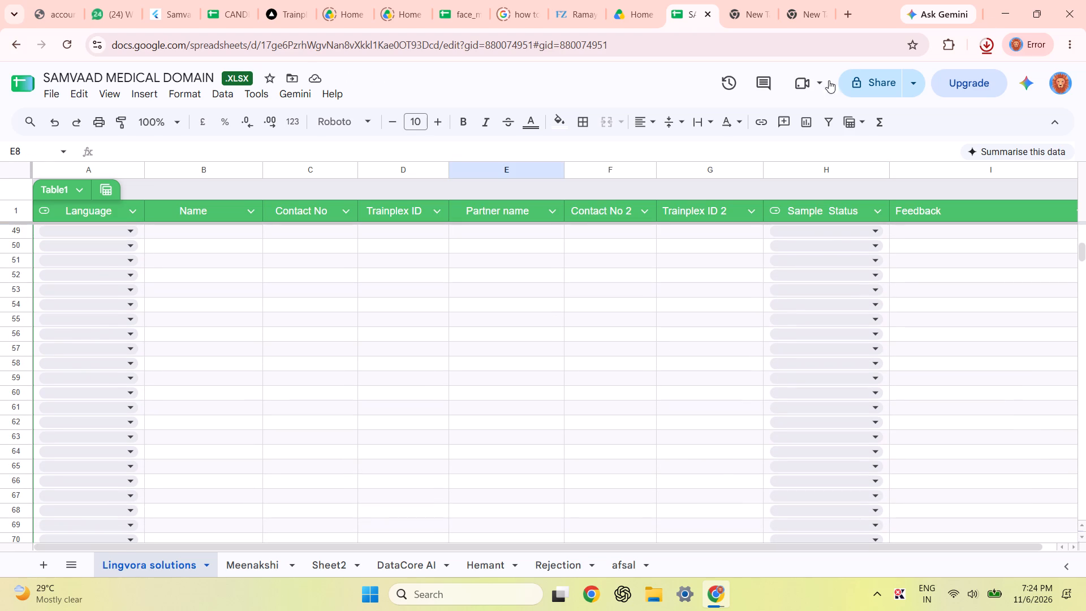
{"action": "left_click", "coordinate": [857, 80]}
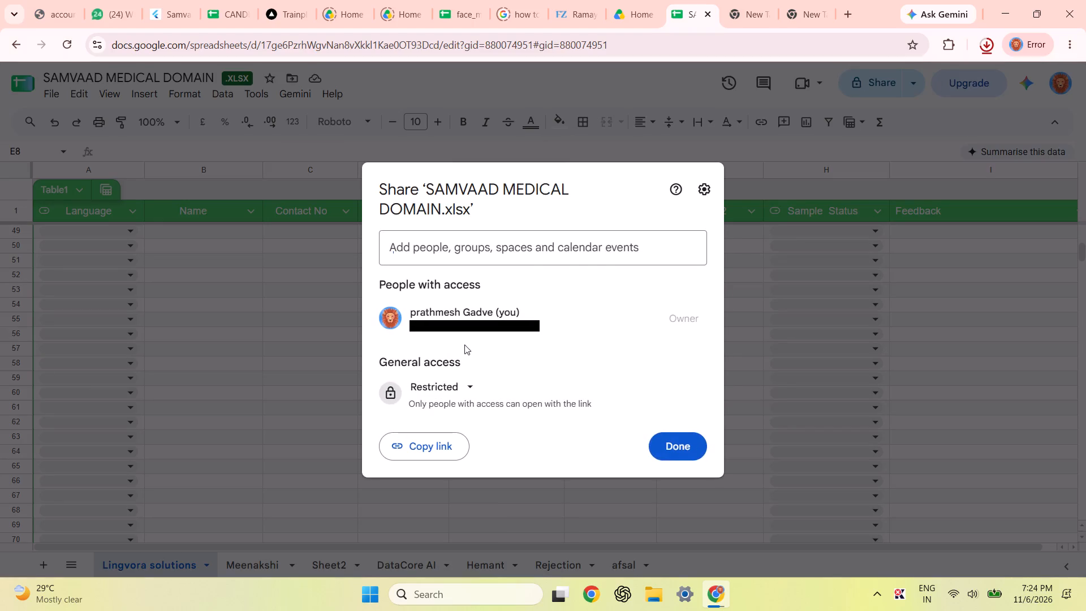
{"action": "left_click", "coordinate": [441, 389]}
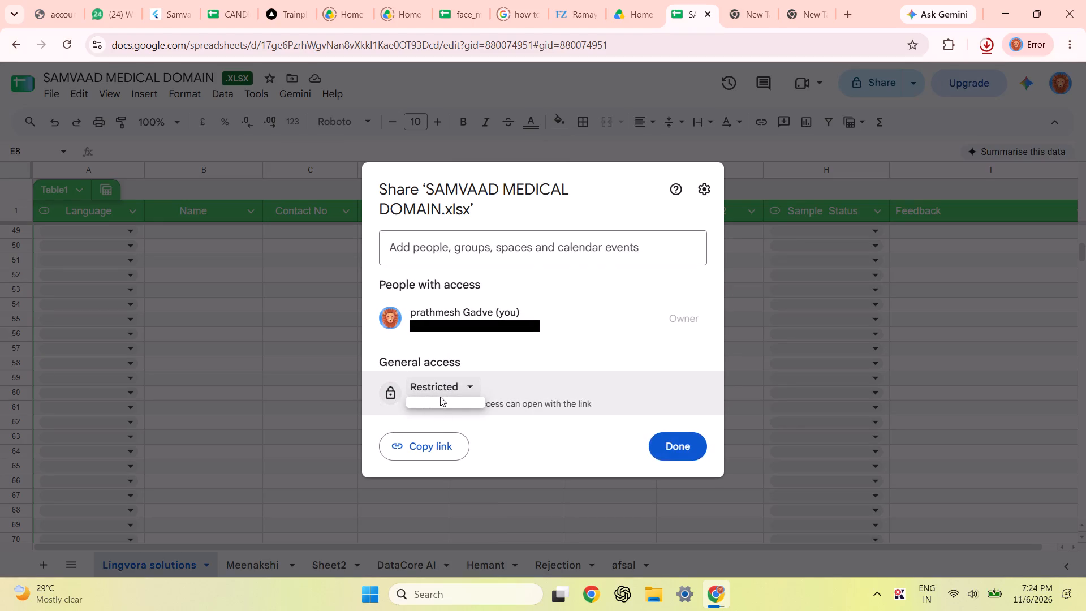
{"action": "left_click", "coordinate": [516, 389]}
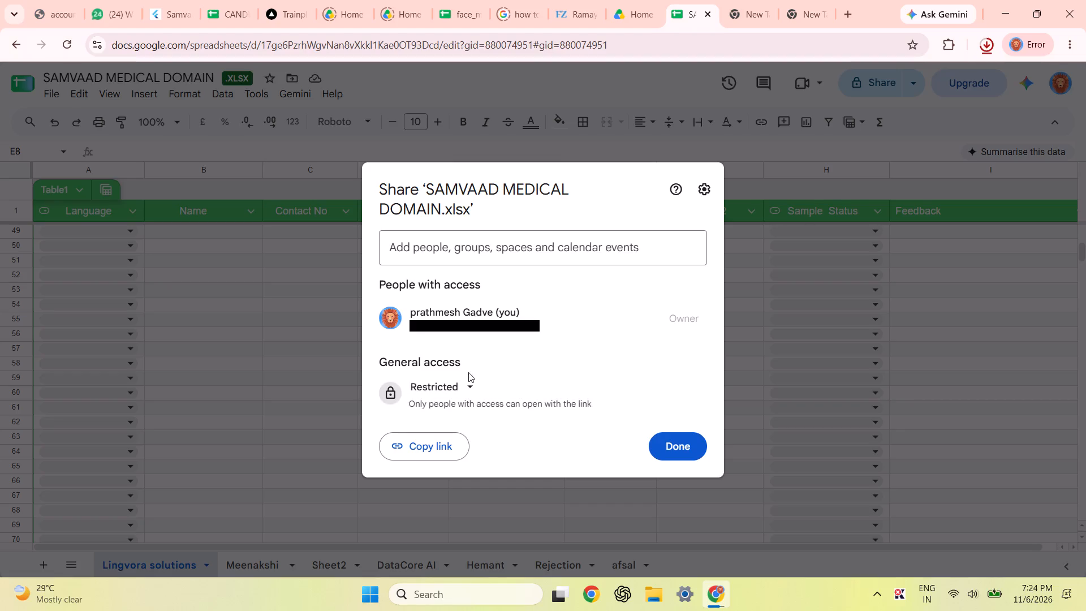
Set the file's general access to Anyone with the link, with the Editor role.
{"action": "left_click", "coordinate": [431, 388]}
{"action": "left_click", "coordinate": [458, 386]}
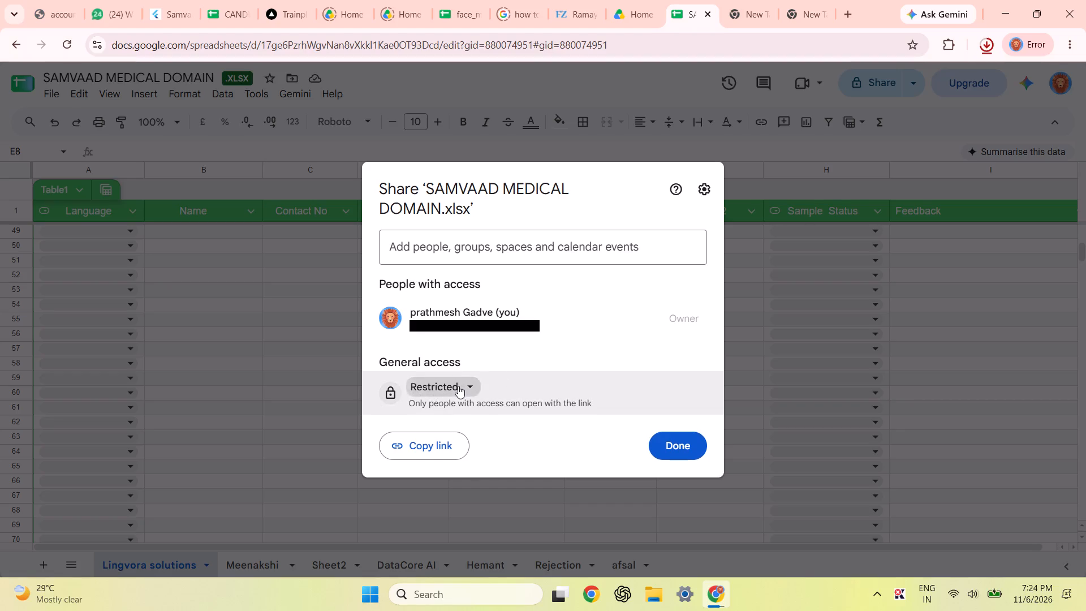
{"action": "left_click", "coordinate": [458, 386]}
{"action": "left_click", "coordinate": [471, 448]}
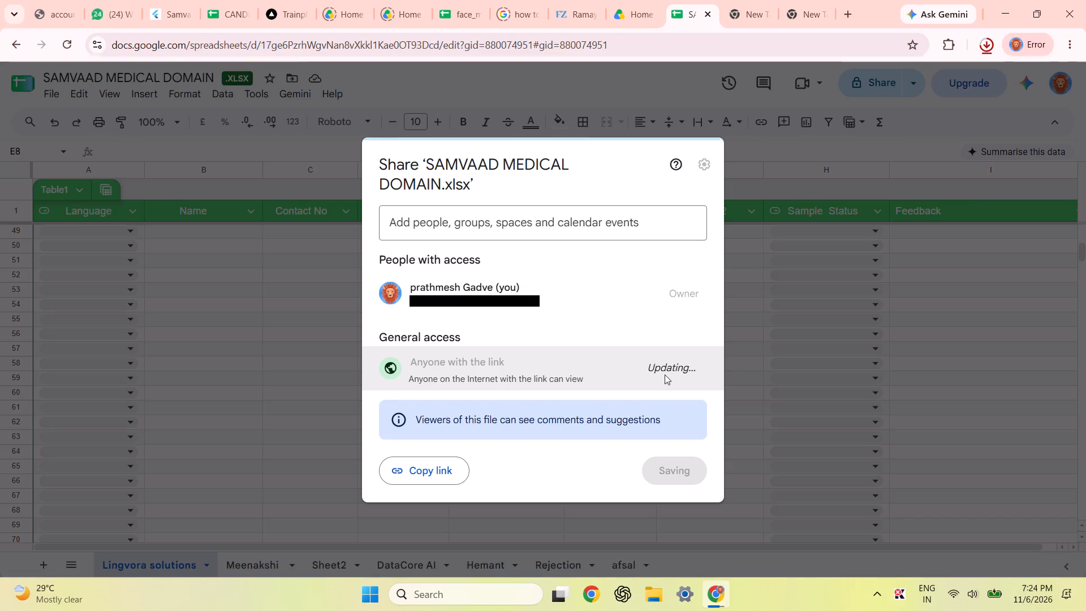
{"action": "left_click", "coordinate": [665, 375]}
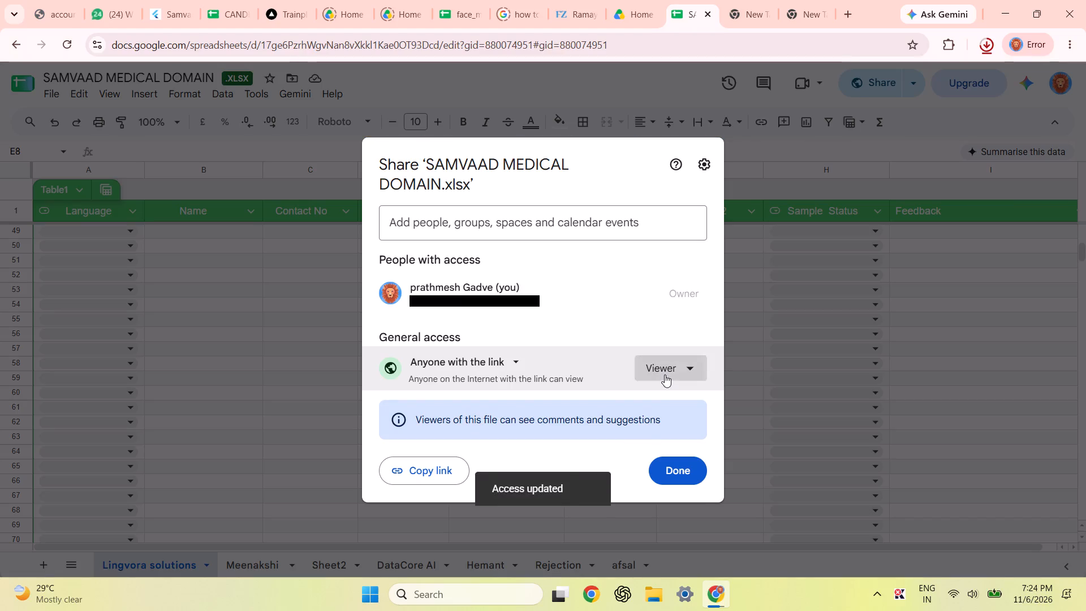
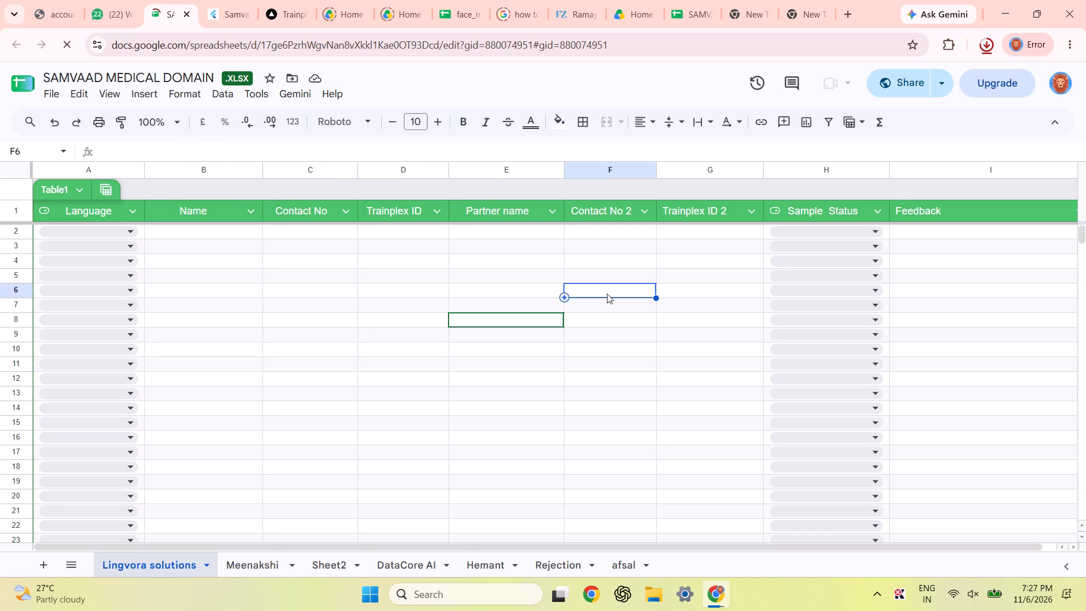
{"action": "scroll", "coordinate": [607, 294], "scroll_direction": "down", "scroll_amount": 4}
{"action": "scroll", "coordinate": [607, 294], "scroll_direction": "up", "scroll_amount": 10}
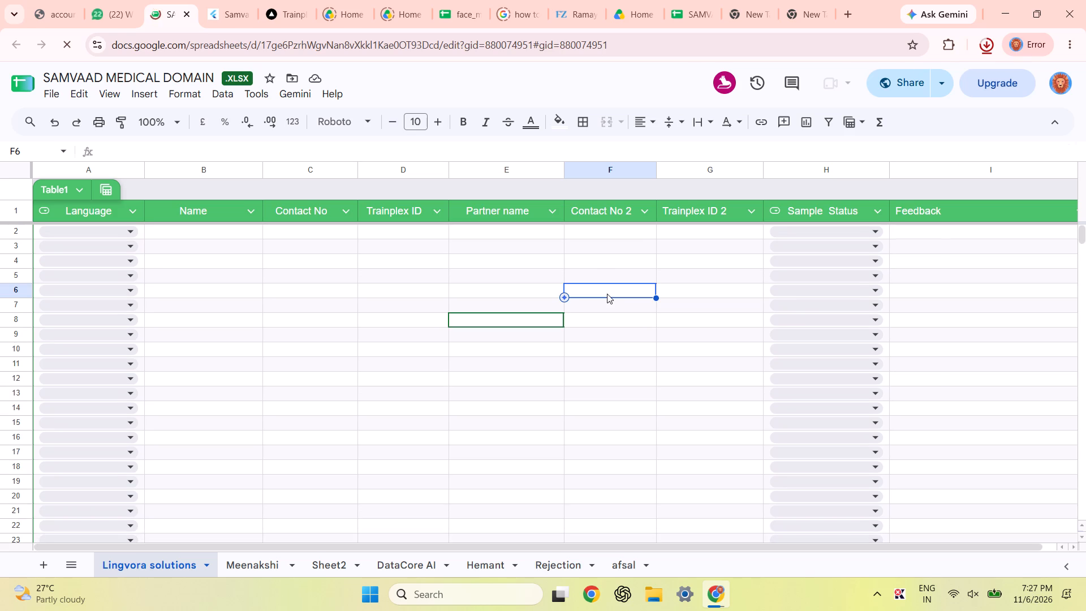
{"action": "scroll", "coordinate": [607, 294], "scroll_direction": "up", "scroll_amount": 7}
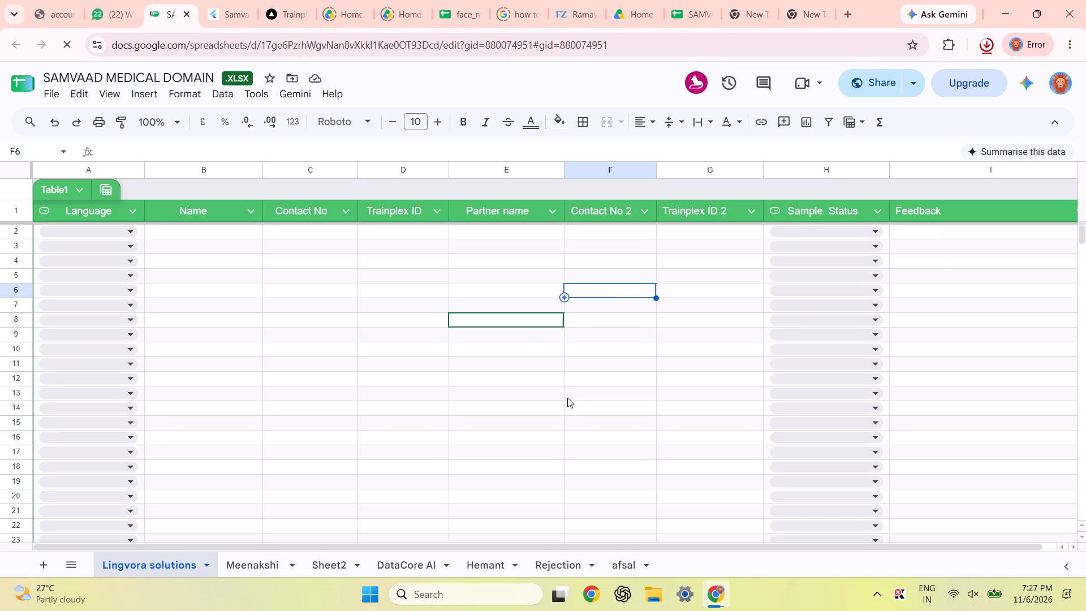
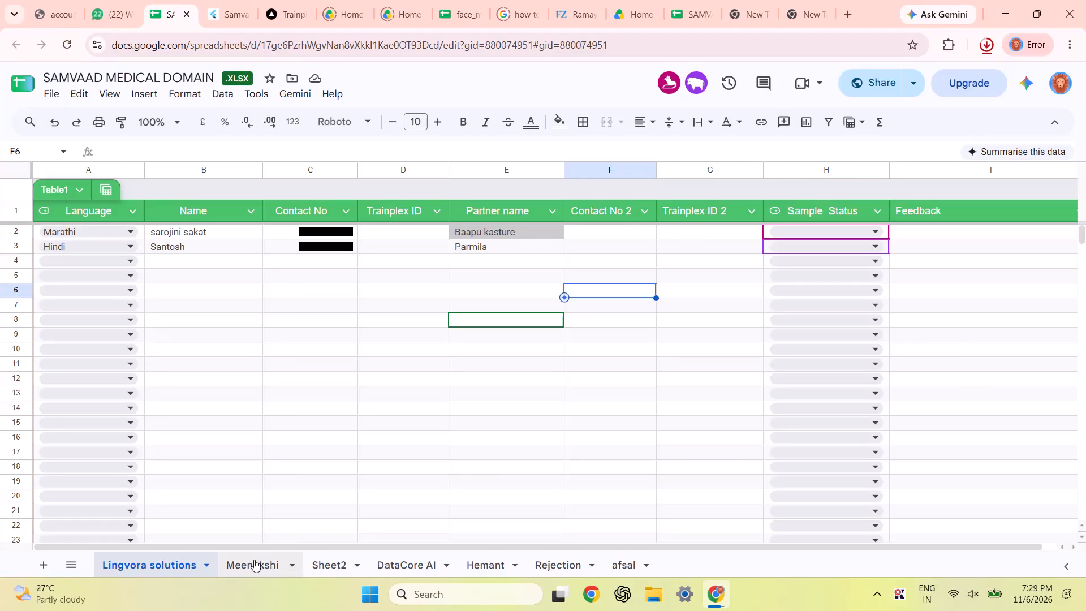
Open the Meenakshi sheet and examine its Tamil entries in rows 2 to 6.
{"action": "left_click", "coordinate": [254, 559]}
{"action": "left_click", "coordinate": [123, 326]}
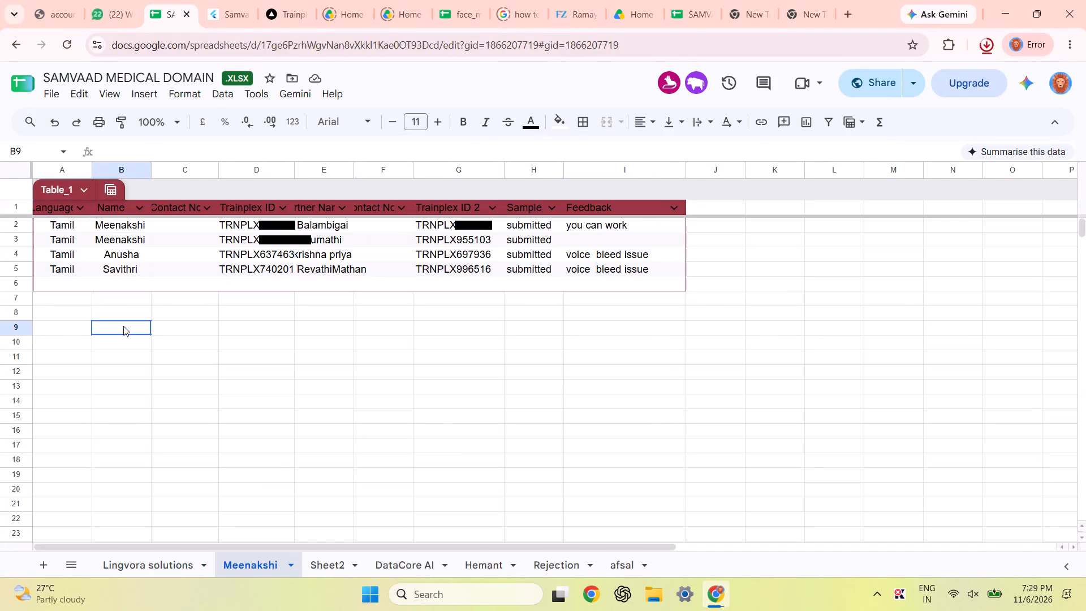
{"action": "left_click_drag", "start_coordinate": [25, 223], "coordinate": [43, 225]}
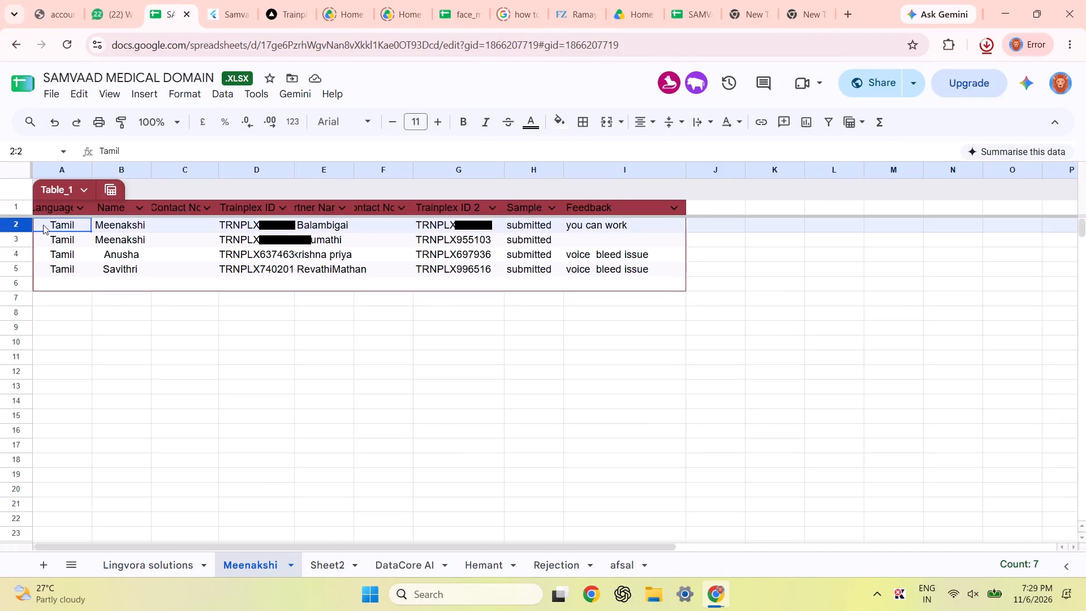
{"action": "left_click_drag", "start_coordinate": [43, 225], "coordinate": [58, 283]}
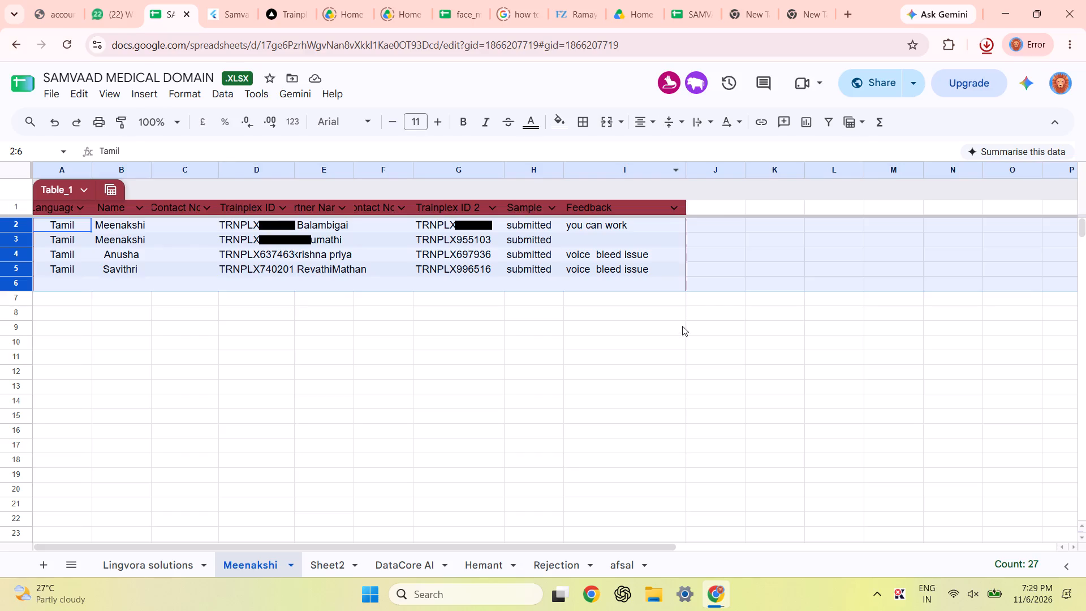
{"action": "left_click", "coordinate": [563, 461]}
Delete the empty Sheet2 from the workbook.
{"action": "left_click", "coordinate": [332, 558]}
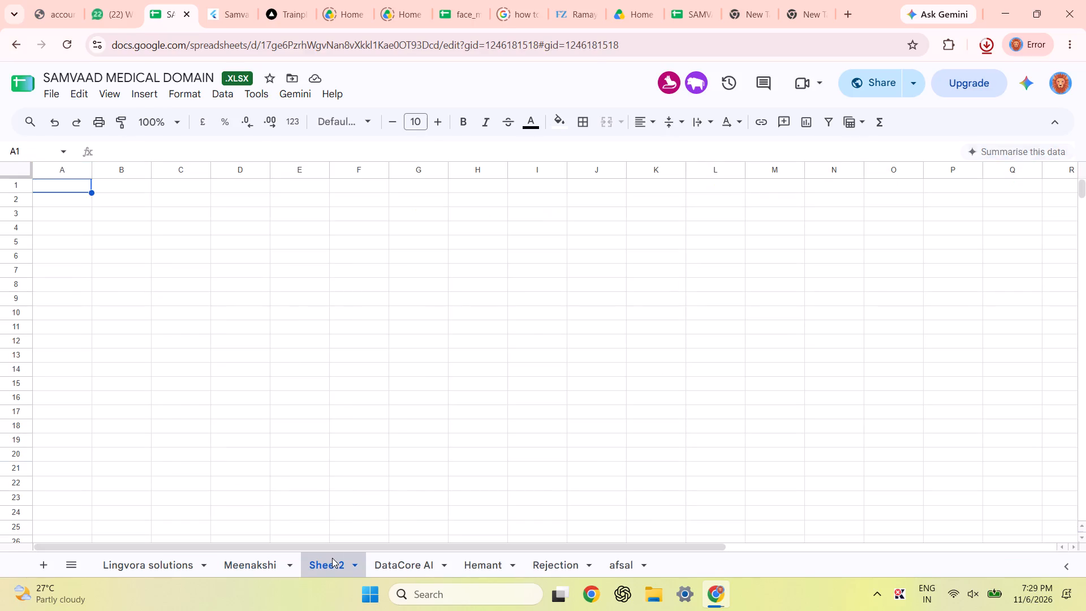
{"action": "right_click", "coordinate": [332, 558]}
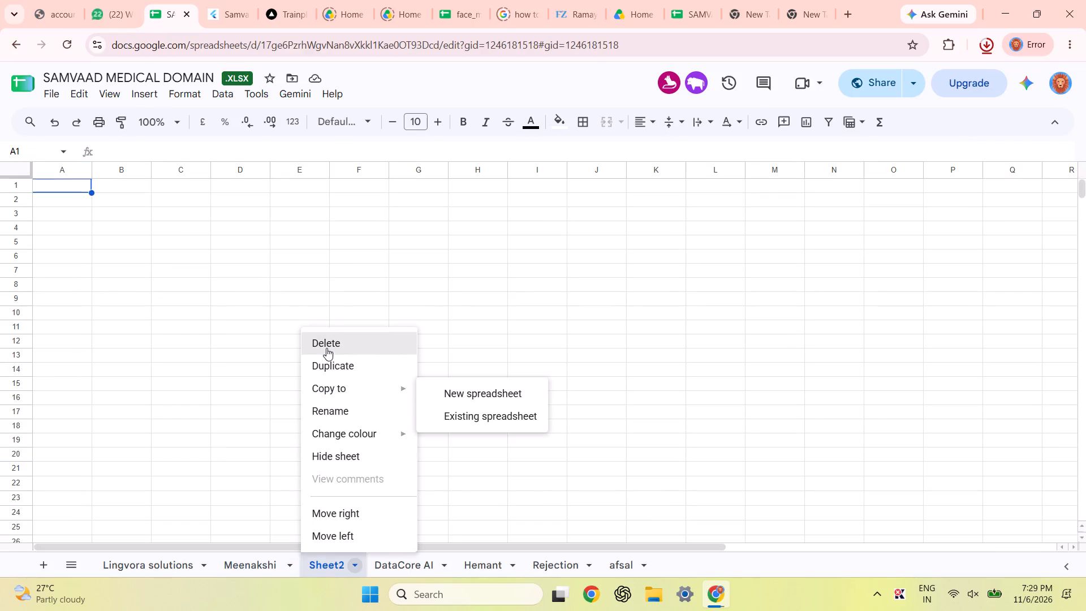
{"action": "left_click", "coordinate": [326, 348]}
{"action": "left_click", "coordinate": [691, 348]}
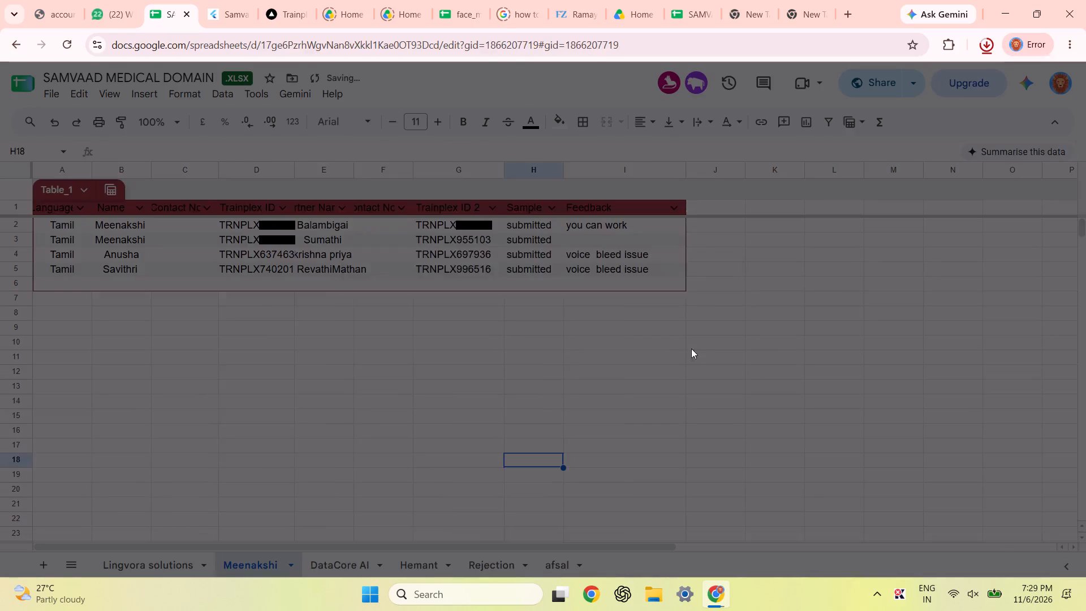
Review the participant entries, submission statuses and feedback on the DataCore AI, Hemant, Rejection and afsal sheets.
{"action": "left_click", "coordinate": [367, 563]}
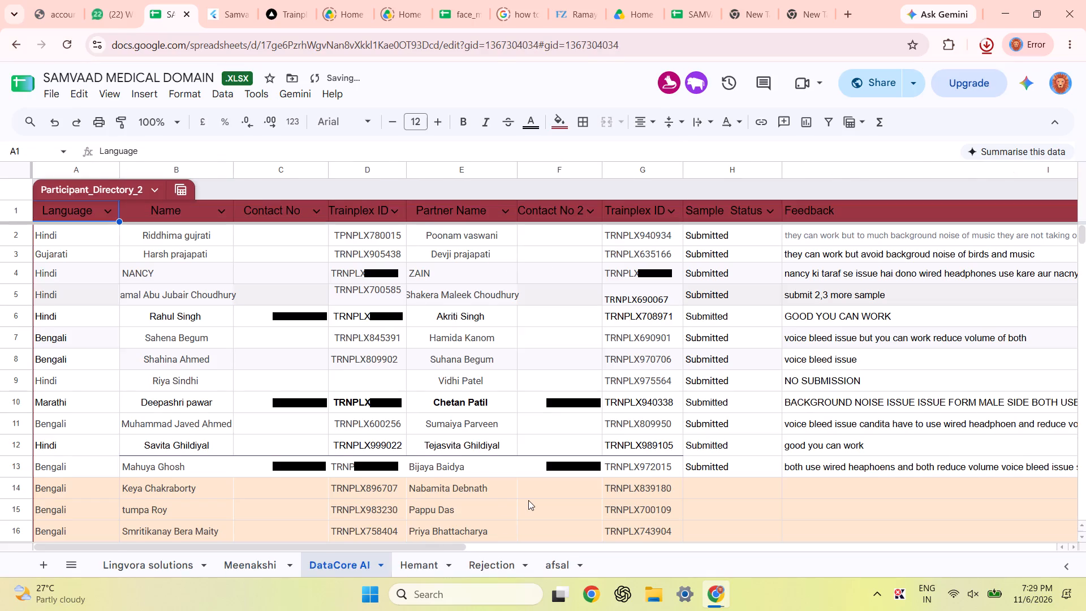
{"action": "scroll", "coordinate": [528, 500], "scroll_direction": "down", "scroll_amount": 7}
{"action": "scroll", "coordinate": [528, 500], "scroll_direction": "up", "scroll_amount": 1}
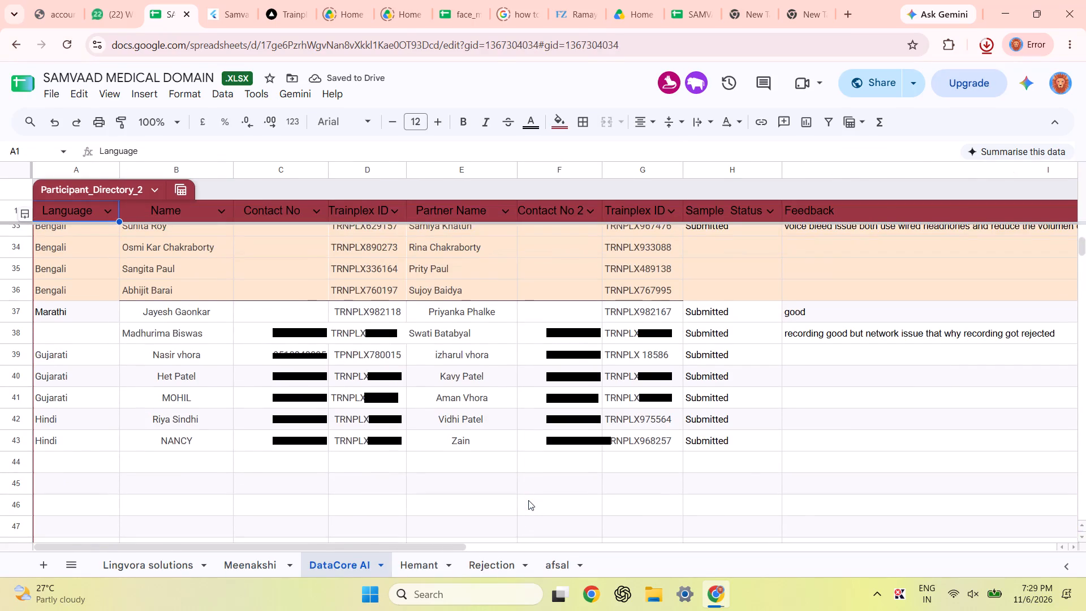
{"action": "scroll", "coordinate": [528, 500], "scroll_direction": "up", "scroll_amount": 1}
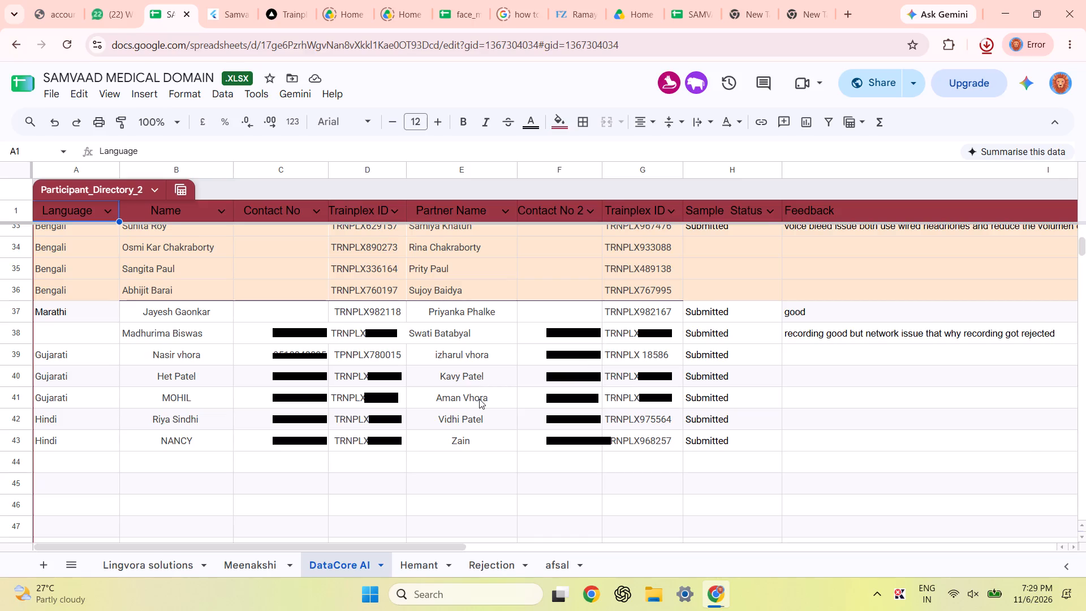
{"action": "left_click", "coordinate": [422, 570]}
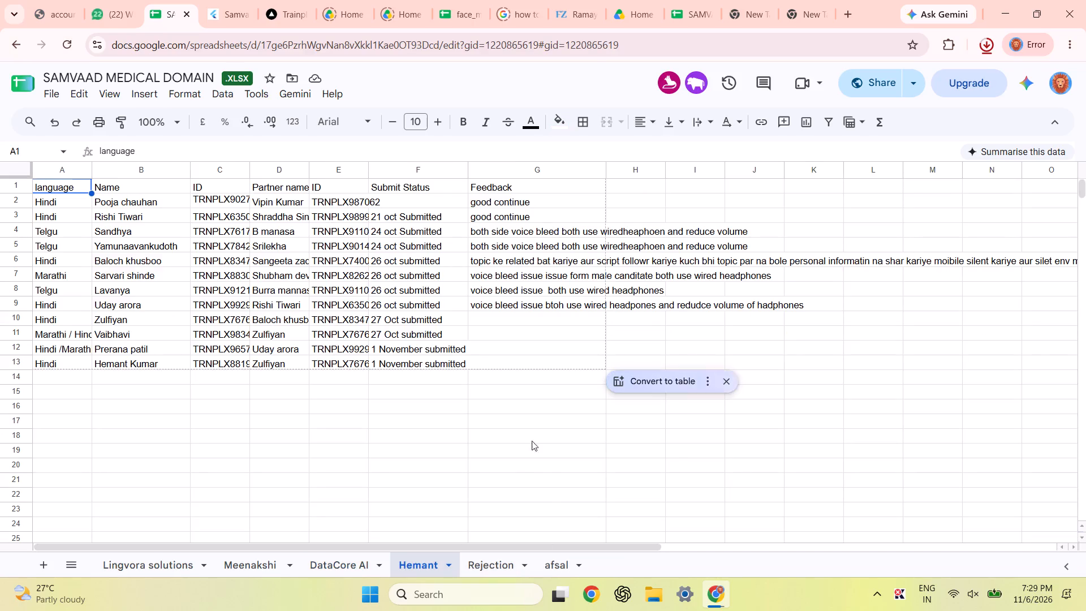
{"action": "left_click", "coordinate": [499, 567]}
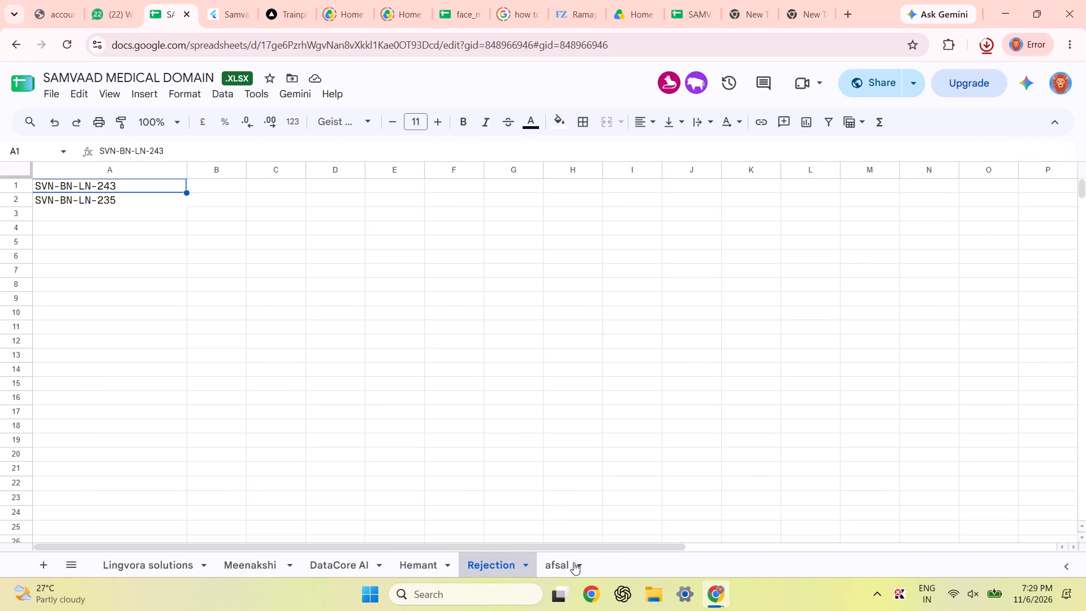
{"action": "left_click", "coordinate": [575, 562]}
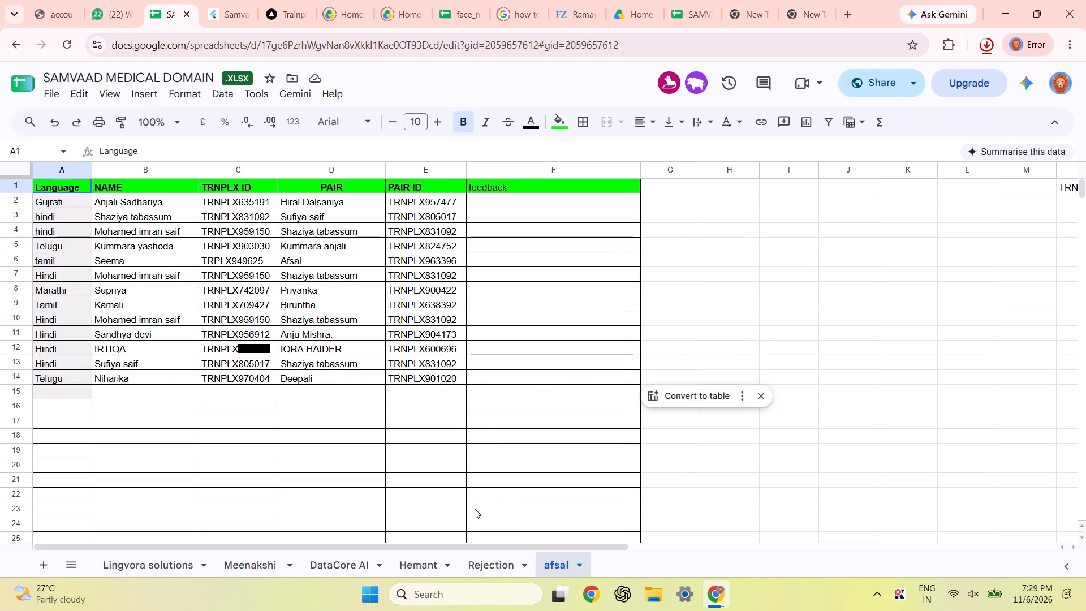
{"action": "left_click", "coordinate": [477, 570]}
{"action": "left_click", "coordinate": [414, 564]}
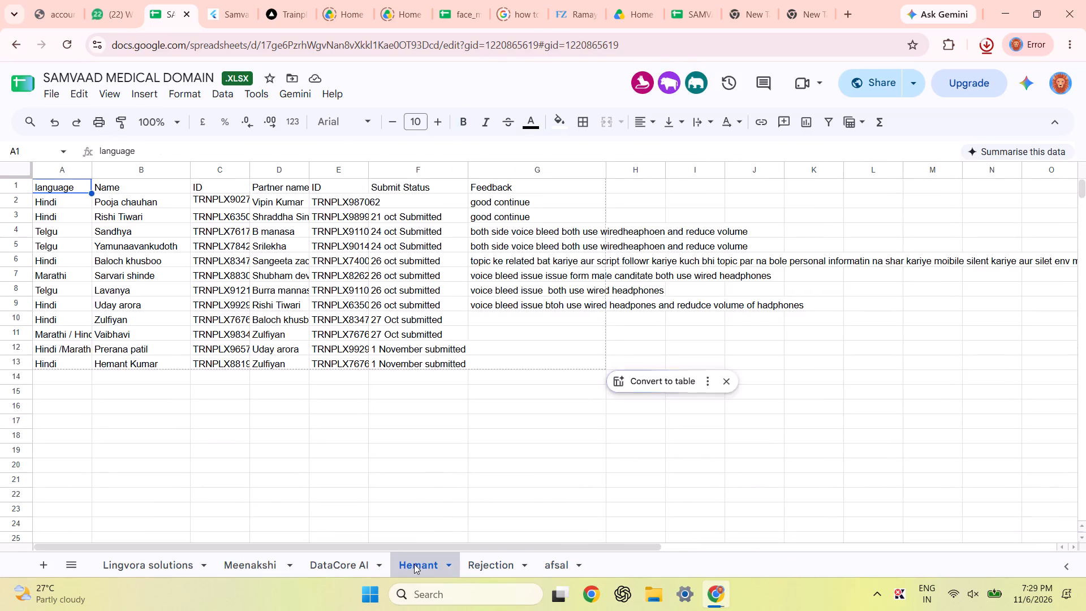
Copy the first Trainplex ID of the Gujarati pair in row 39 of the DataCore AI sheet and switch to the TrainPlex members page.
{"action": "left_click", "coordinate": [333, 563]}
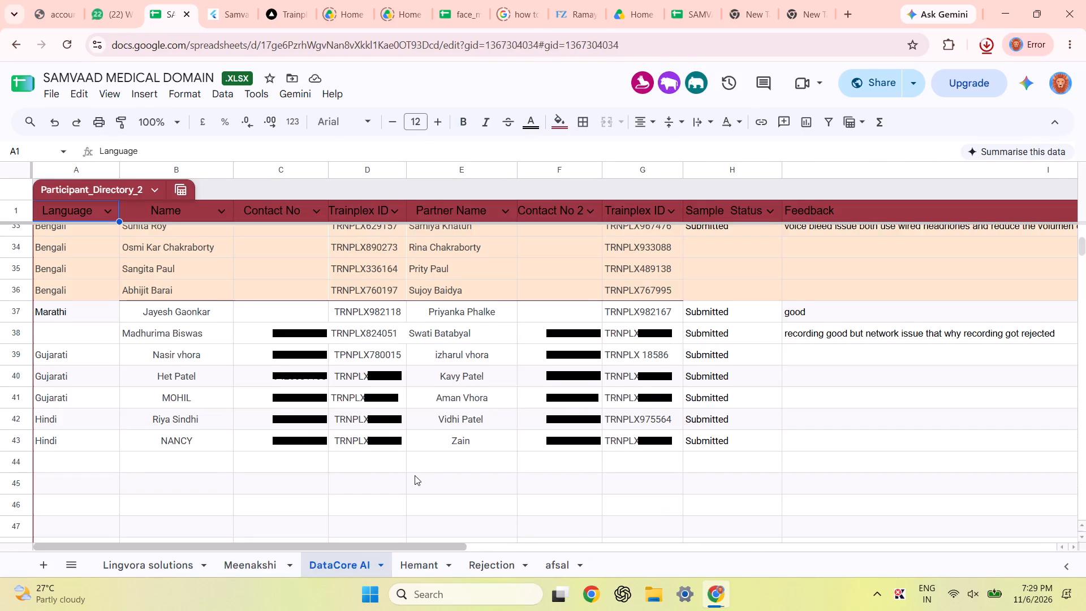
{"action": "scroll", "coordinate": [415, 475], "scroll_direction": "up", "scroll_amount": 1}
{"action": "scroll", "coordinate": [415, 475], "scroll_direction": "down", "scroll_amount": 4}
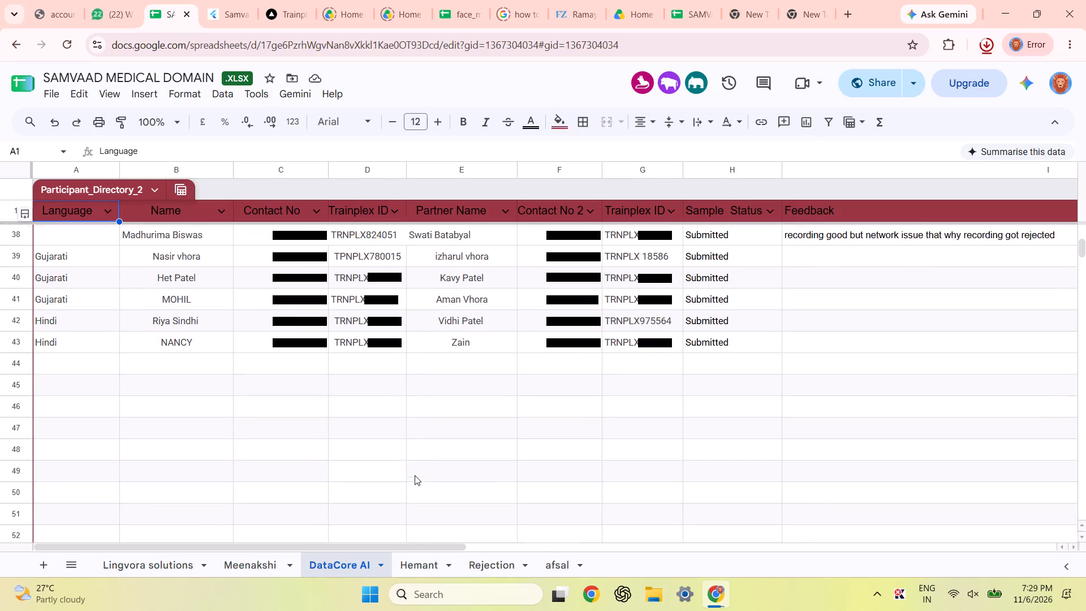
{"action": "scroll", "coordinate": [415, 475], "scroll_direction": "down", "scroll_amount": 1}
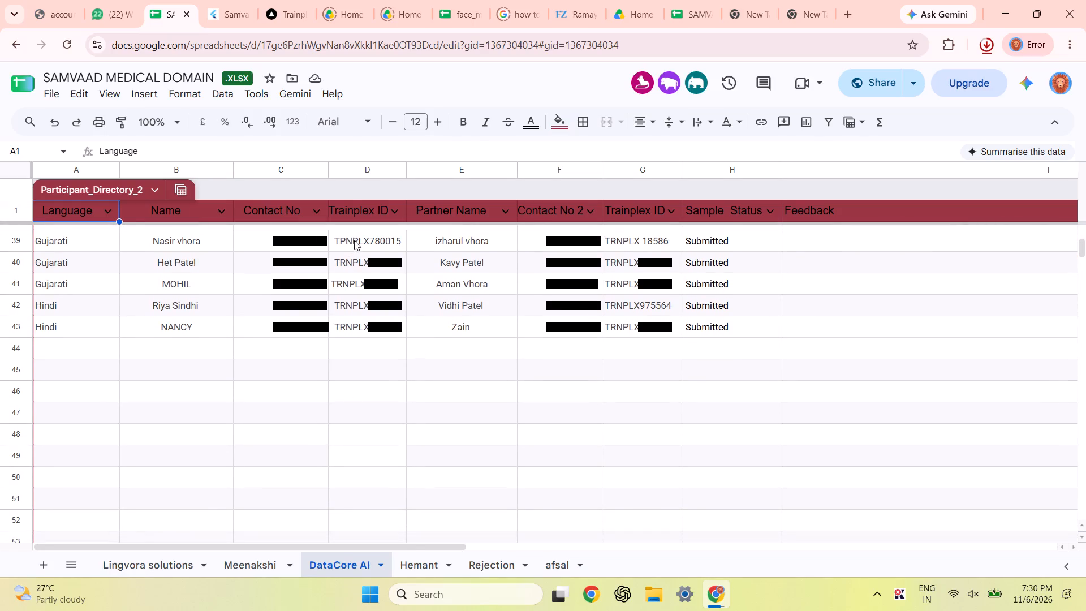
{"action": "left_click", "coordinate": [342, 242]}
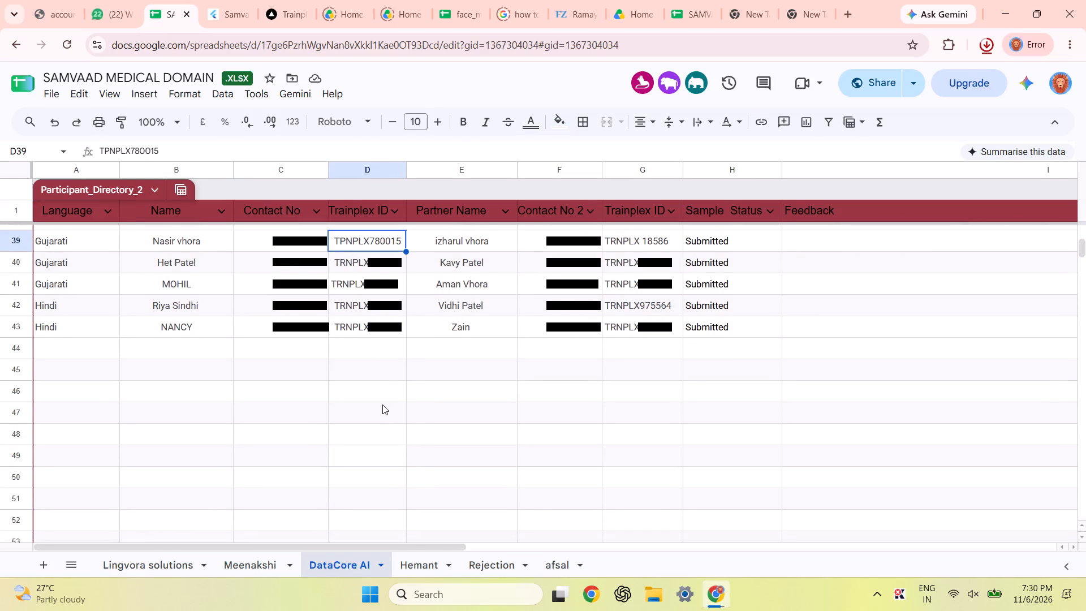
{"action": "right_click", "coordinate": [376, 243]}
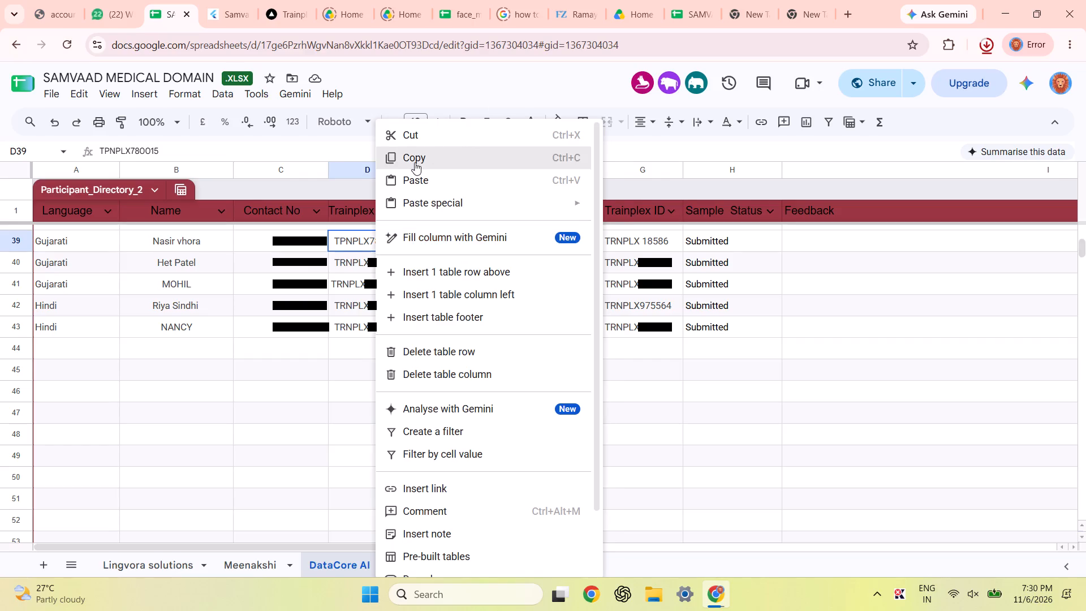
{"action": "left_click", "coordinate": [415, 162]}
{"action": "left_click", "coordinate": [275, 6]}
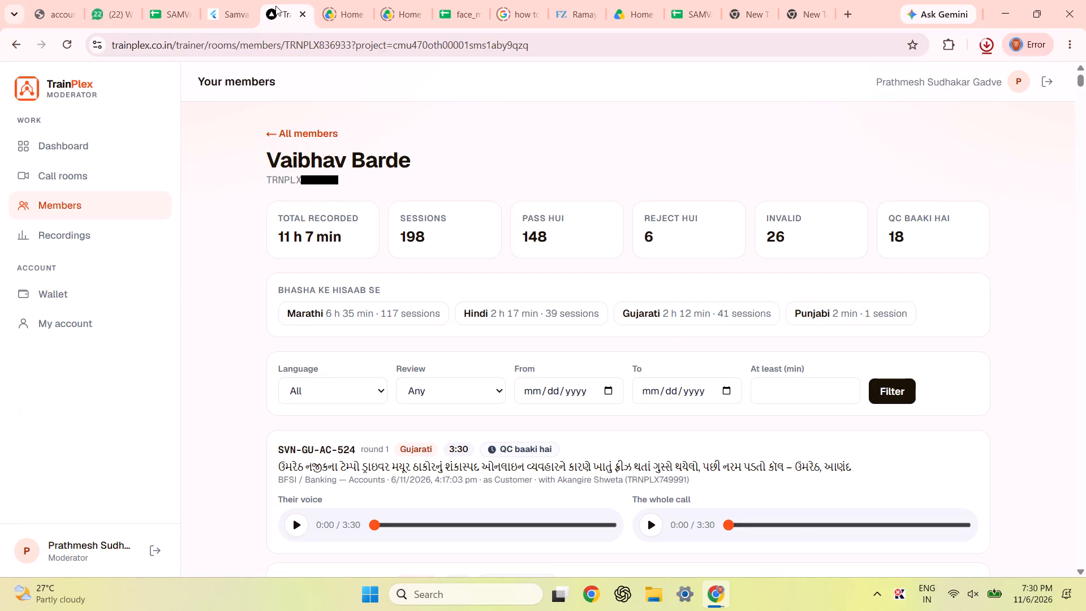